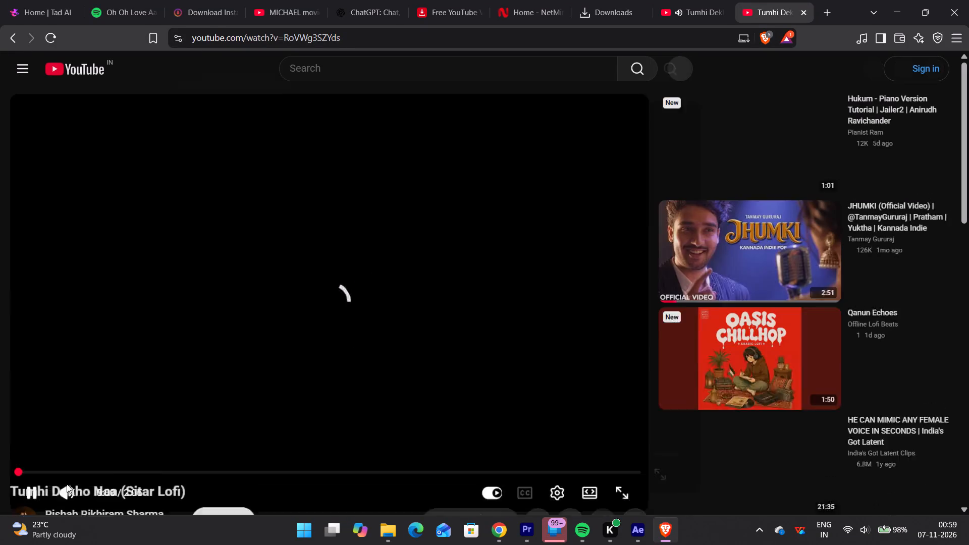
Pause the Tumhi Dekho Naa (Sitar Lofi) video.
{"action": "left_click", "coordinate": [25, 465]}
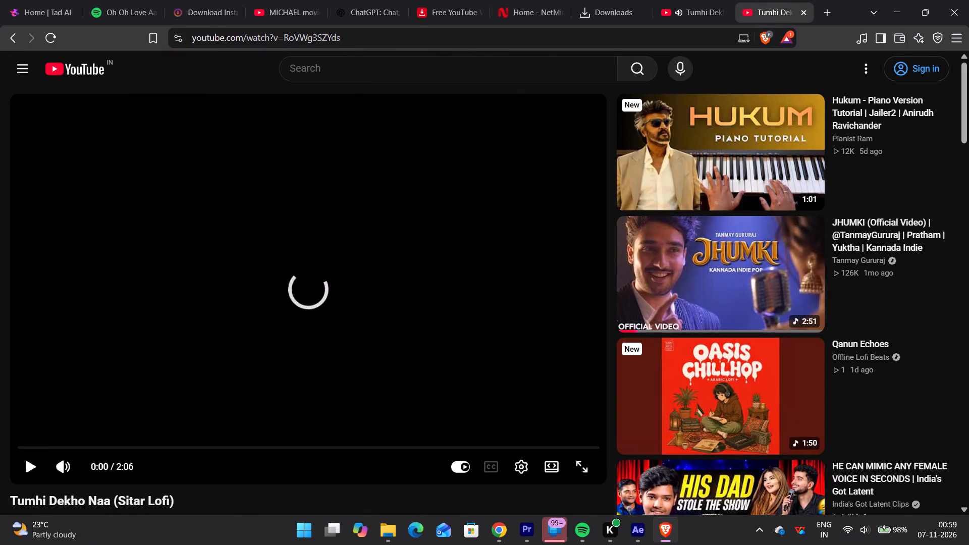
Search YouTube for "signature style edit".
{"action": "left_click", "coordinate": [360, 78]}
{"action": "key", "text": "s"}
{"action": "type", "text": "ignat"}
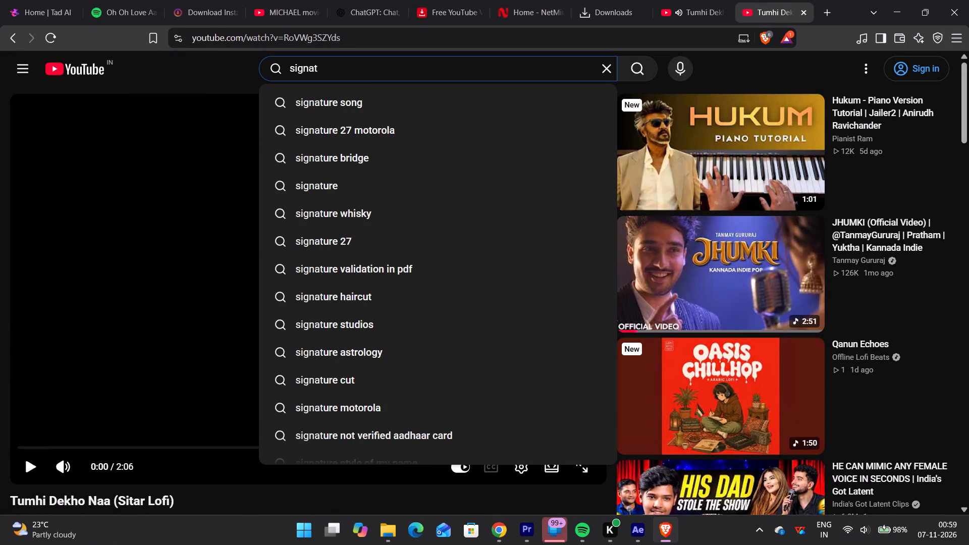
{"action": "type", "text": "ure style"}
{"action": "key", "text": "space"}
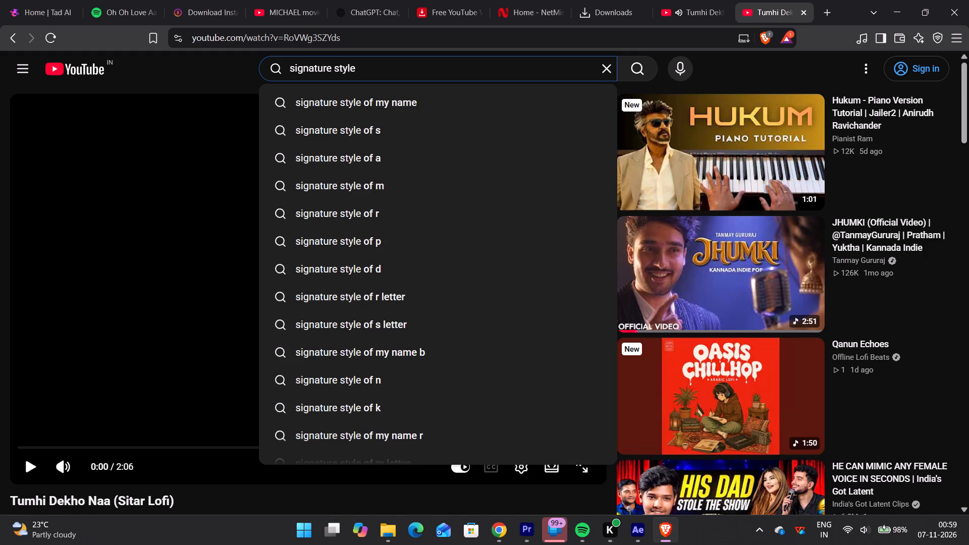
{"action": "key", "text": "e"}
{"action": "key", "text": "d"}
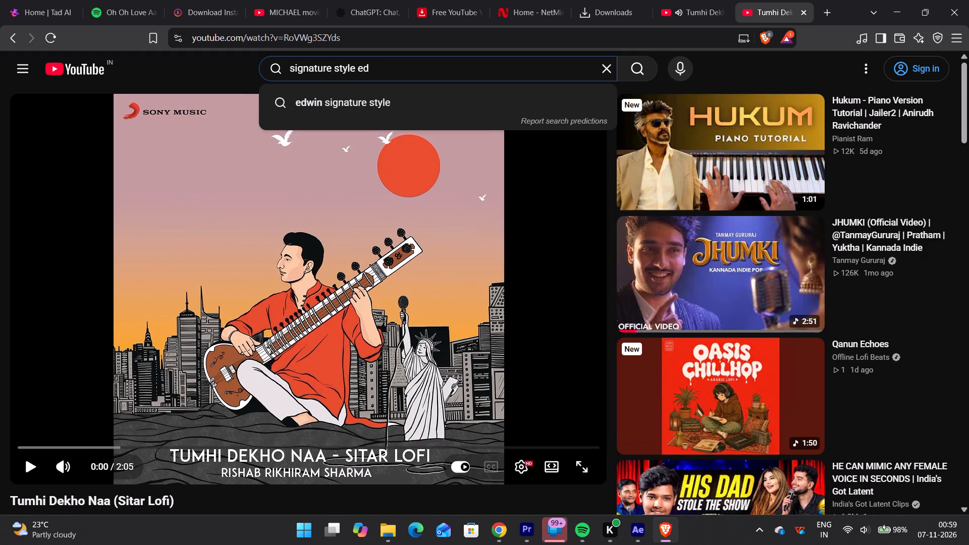
{"action": "type", "text": "it"}
{"action": "key", "text": "Return"}
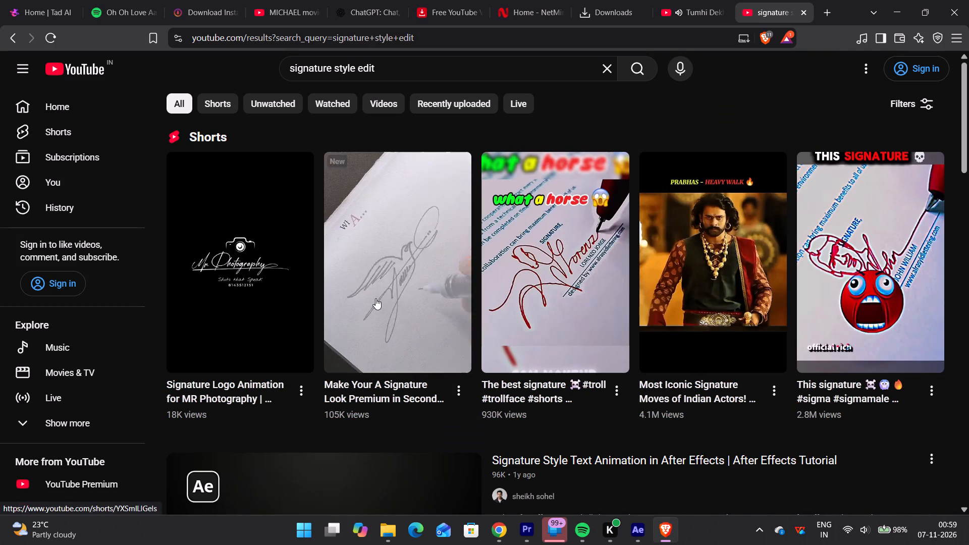
Browse the search results and open the "Signature Style Text Animation in After Effects" tutorial video.
{"action": "scroll", "coordinate": [382, 303], "scroll_direction": "down", "scroll_amount": 1}
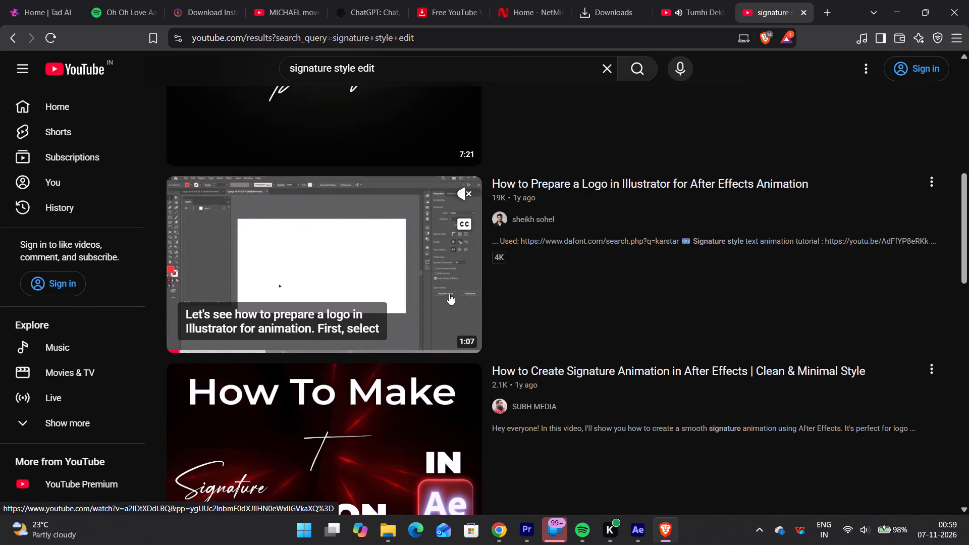
{"action": "scroll", "coordinate": [550, 274], "scroll_direction": "up", "scroll_amount": 2}
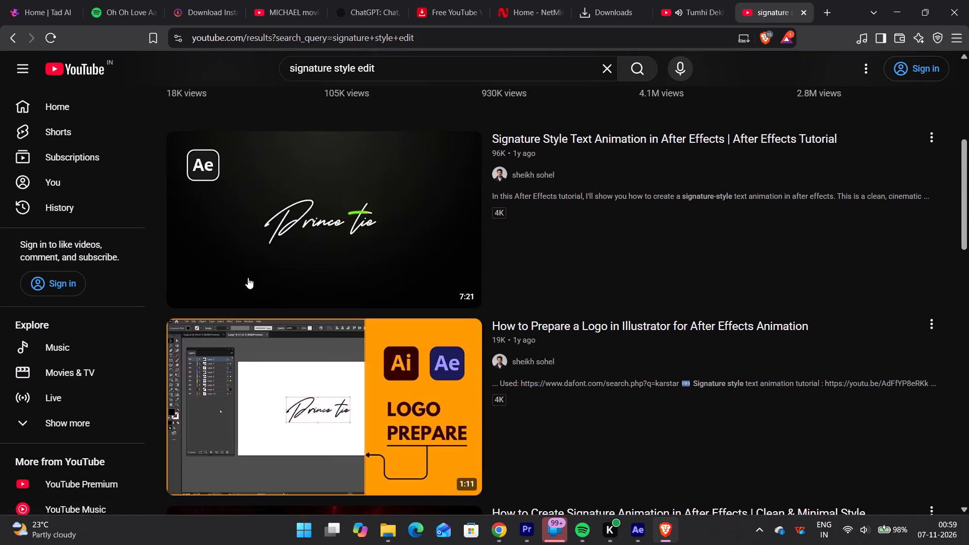
{"action": "left_click", "coordinate": [248, 278]}
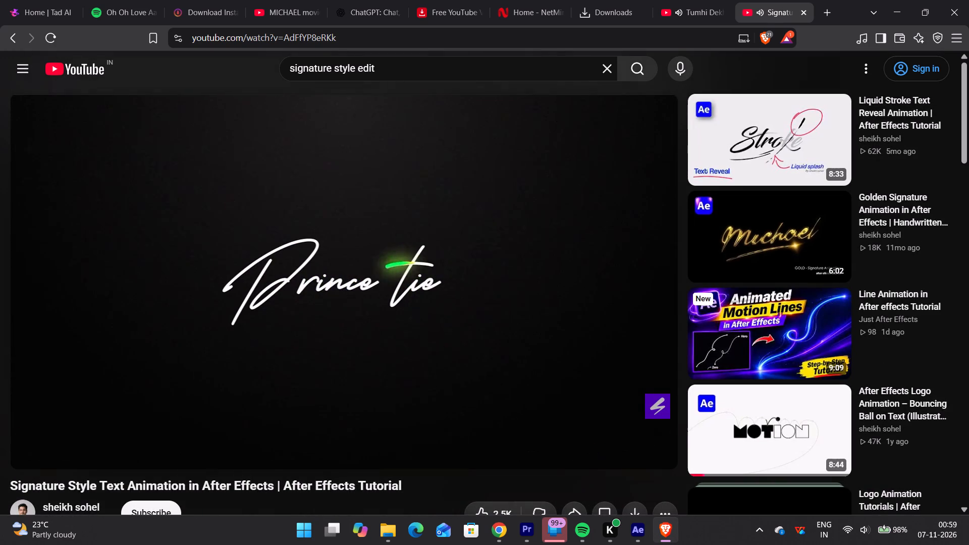
Replay the tutorial's intro animation, and skip ahead through the section on importing an Illustrator logo.
{"action": "key", "text": "Left"}
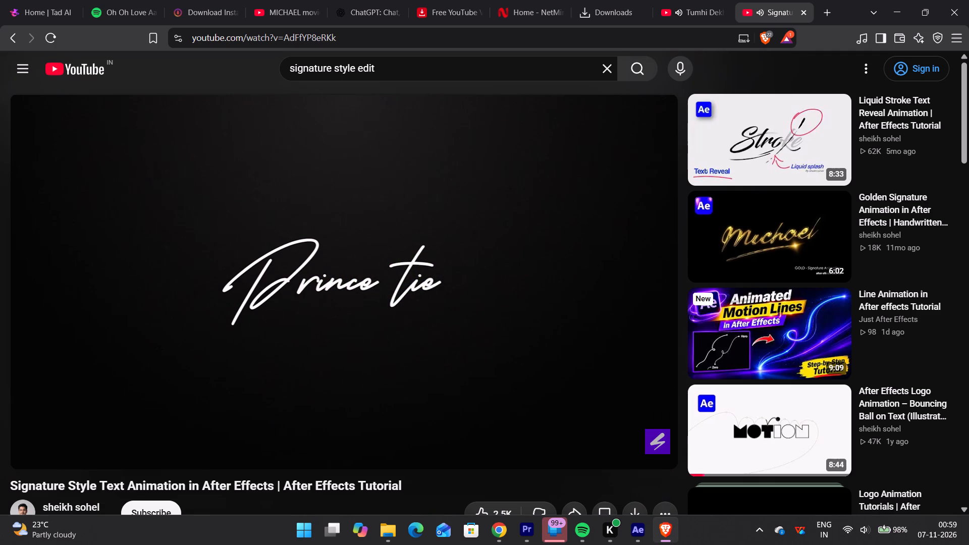
{"action": "key", "text": "Left"}
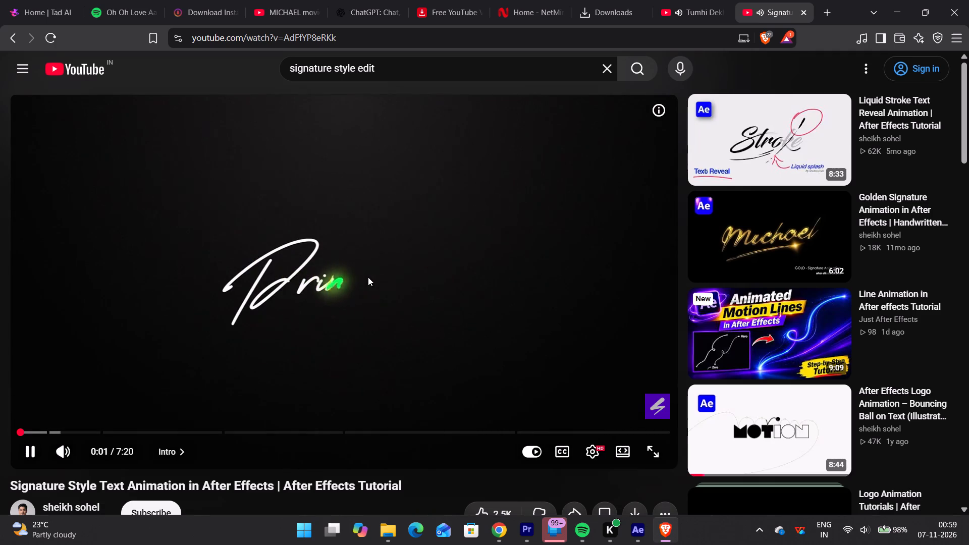
{"action": "key", "text": "Left"}
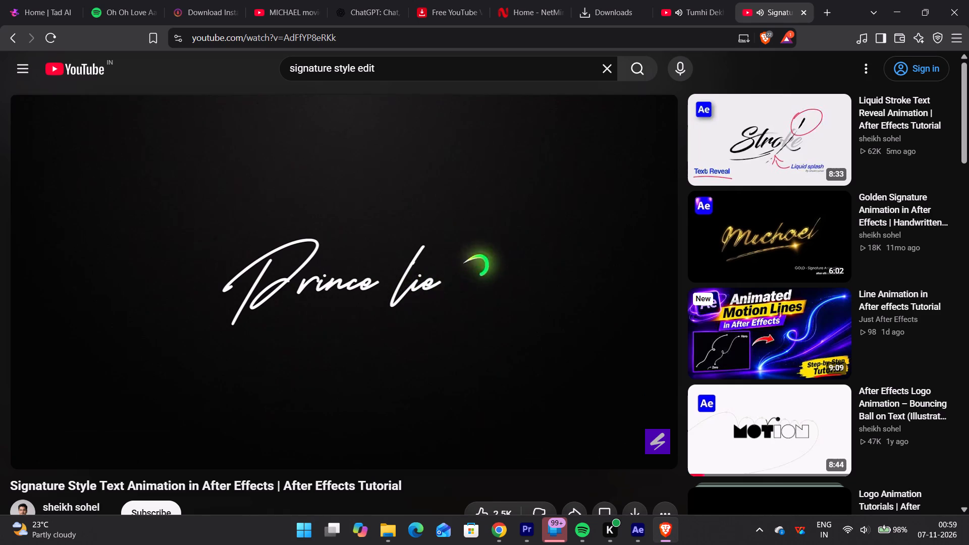
{"action": "key", "text": "Right"}
{"action": "key", "text": "Right"}
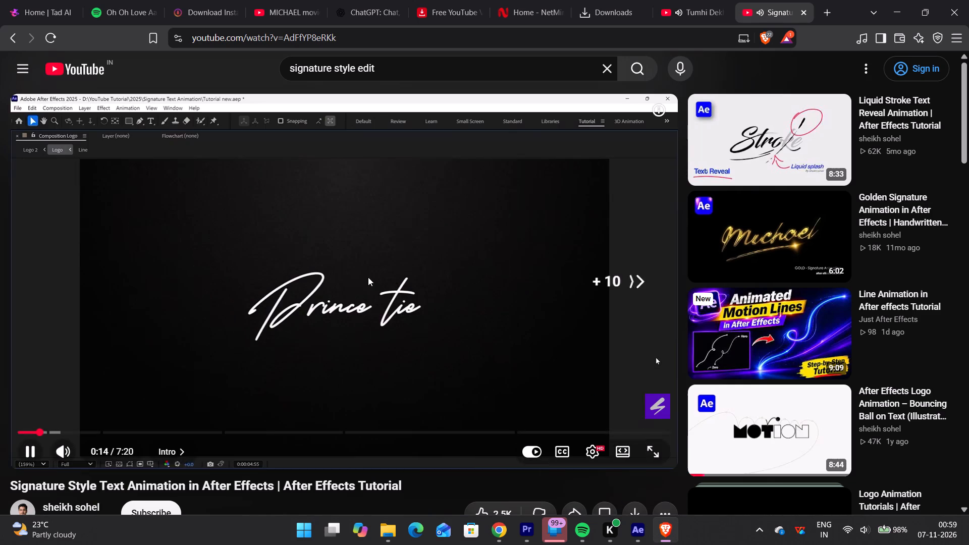
{"action": "key", "text": "Right"}
{"action": "key", "text": "Right"}
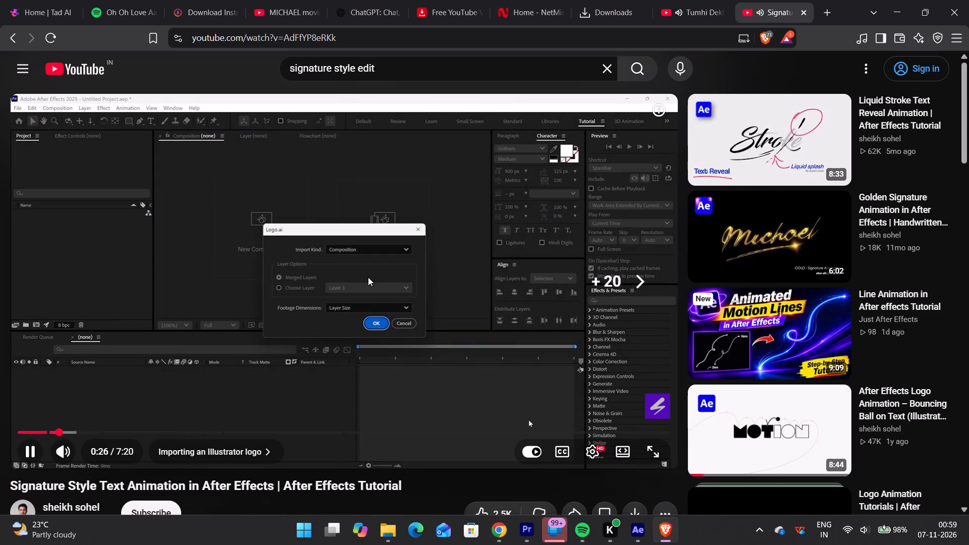
{"action": "key", "text": "Right"}
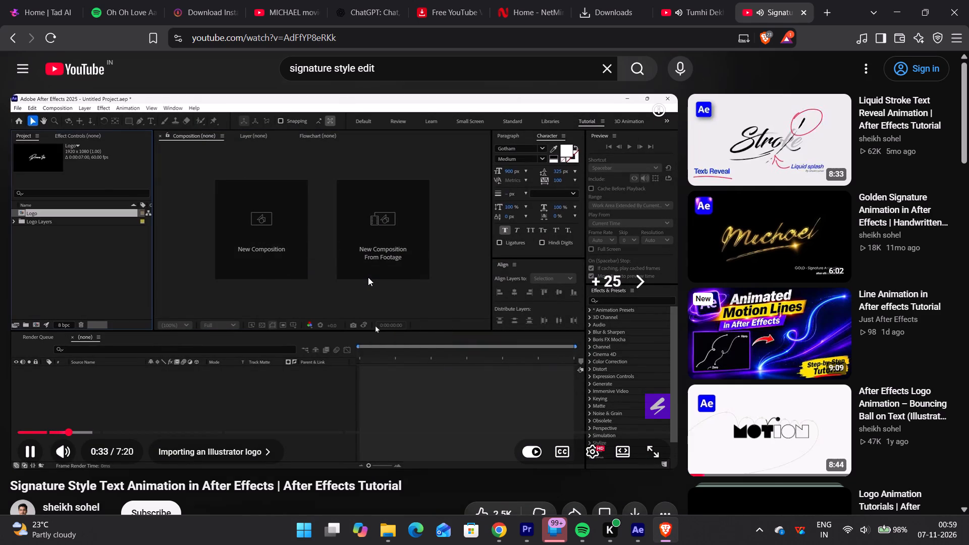
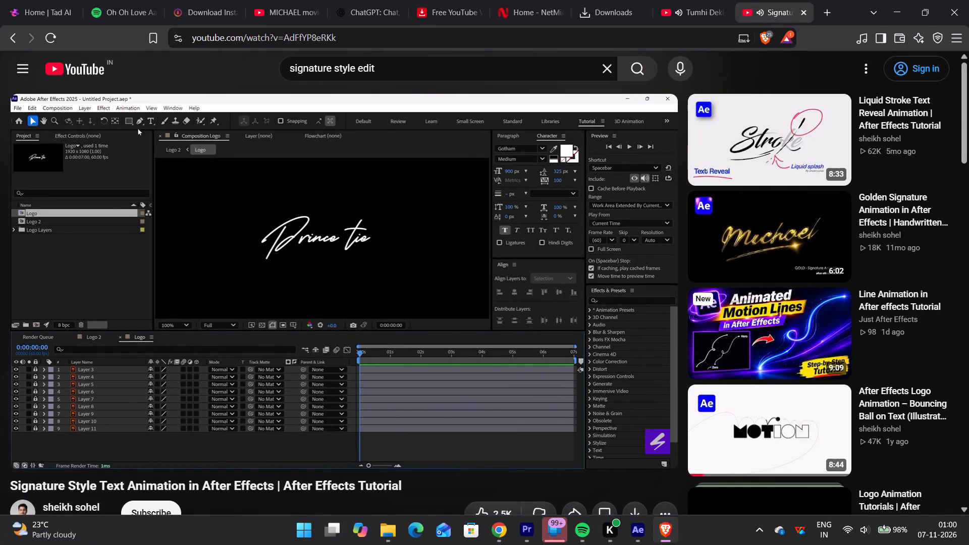
Pause the tutorial, switch to After Effects and move the sign 2 composition's playhead to 0;00;01;01.
{"action": "left_click", "coordinate": [329, 281]}
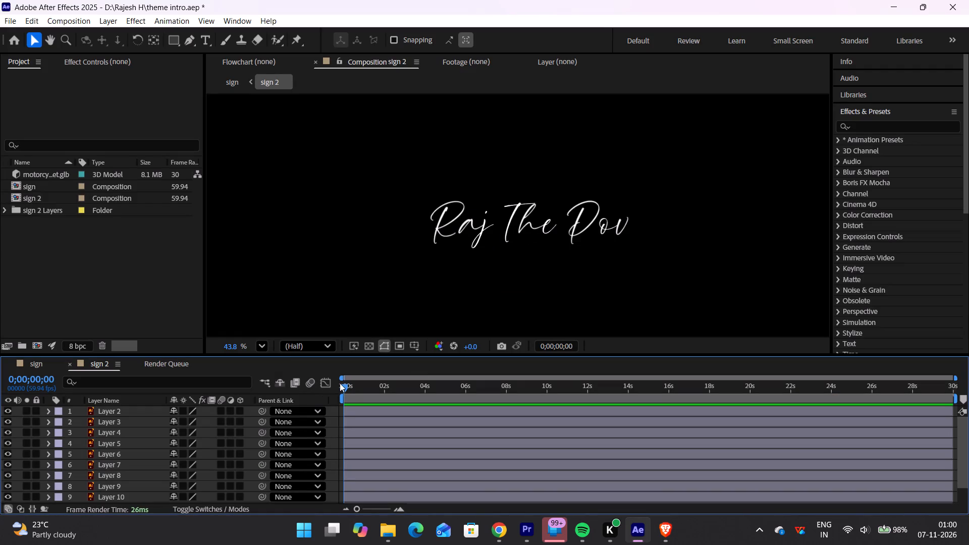
{"action": "left_click_drag", "start_coordinate": [343, 387], "coordinate": [364, 387]}
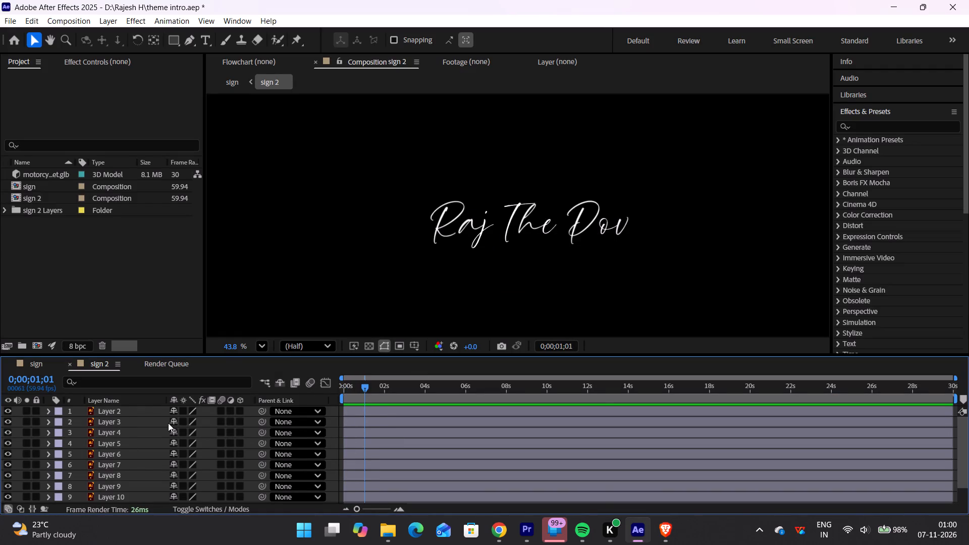
Delete Layer 2 and Layer 3 from the sign 2 composition.
{"action": "left_click", "coordinate": [128, 409]}
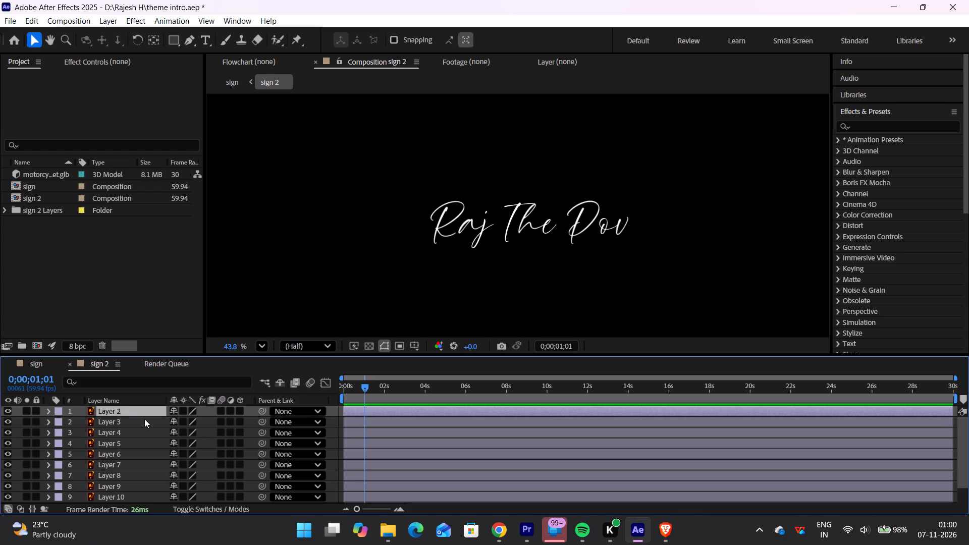
{"action": "key", "text": "BackSpace"}
{"action": "scroll", "coordinate": [144, 419], "scroll_direction": "up", "scroll_amount": 1}
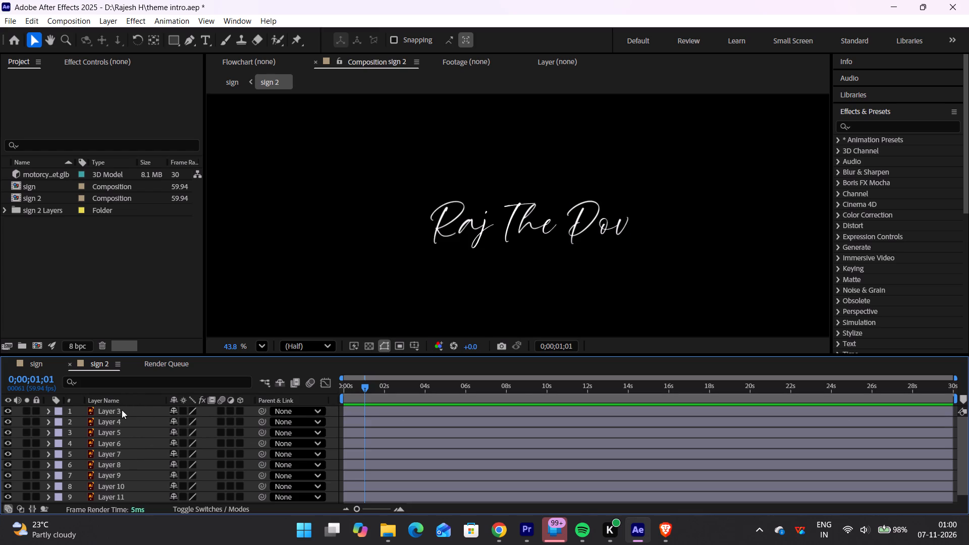
{"action": "scroll", "coordinate": [116, 499], "scroll_direction": "down", "scroll_amount": 1}
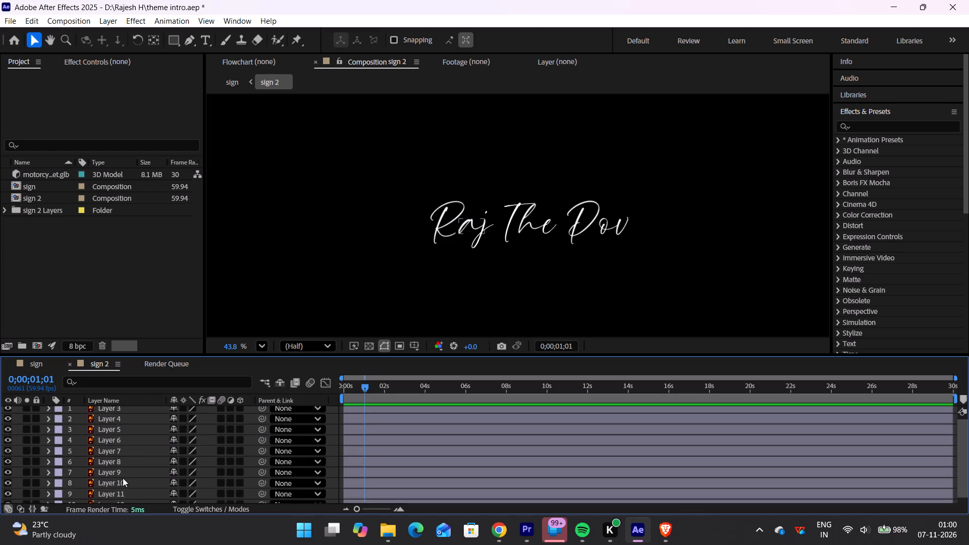
{"action": "scroll", "coordinate": [123, 478], "scroll_direction": "down", "scroll_amount": 1}
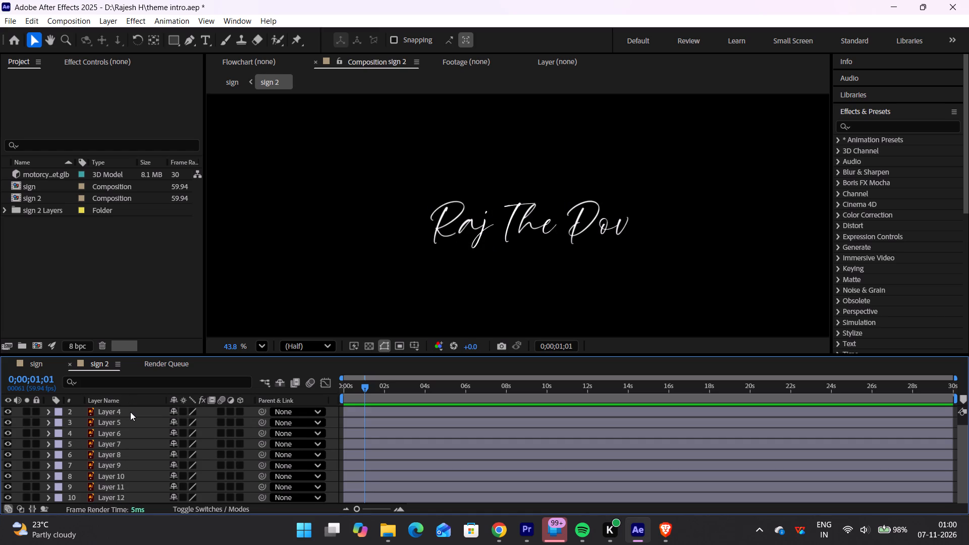
{"action": "scroll", "coordinate": [130, 412], "scroll_direction": "up", "scroll_amount": 3}
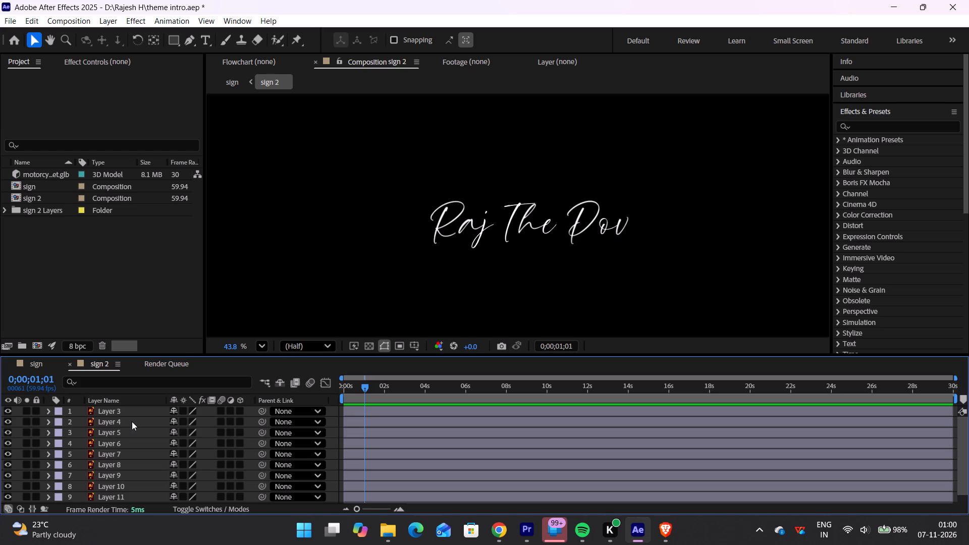
{"action": "left_click", "coordinate": [137, 411]}
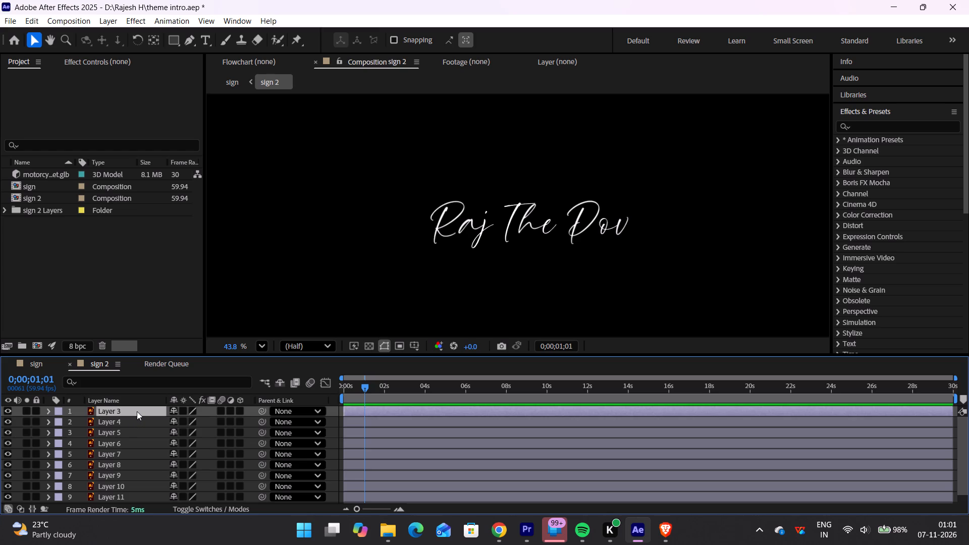
{"action": "key", "text": "BackSpace"}
{"action": "scroll", "coordinate": [117, 425], "scroll_direction": "up", "scroll_amount": 1}
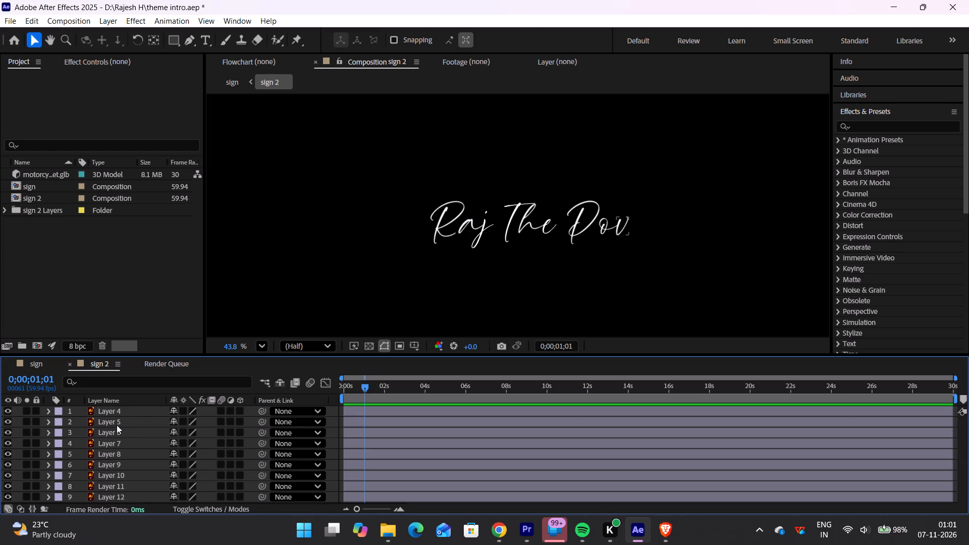
Lock all the remaining layers of the sign 2 composition, from Layer 4 to Layer 12.
{"action": "scroll", "coordinate": [117, 425], "scroll_direction": "up", "scroll_amount": 1}
{"action": "left_click_drag", "start_coordinate": [34, 408], "coordinate": [33, 518]}
Enlarge the timeline area vertically so that the whole layer stack down to Layer 12 fits.
{"action": "scroll", "coordinate": [112, 462], "scroll_direction": "down", "scroll_amount": 2}
{"action": "scroll", "coordinate": [124, 441], "scroll_direction": "right", "scroll_amount": 1}
{"action": "scroll", "coordinate": [124, 441], "scroll_direction": "up", "scroll_amount": 1}
{"action": "scroll", "coordinate": [124, 441], "scroll_direction": "right", "scroll_amount": 2}
{"action": "left_click_drag", "start_coordinate": [531, 354], "coordinate": [536, 337]}
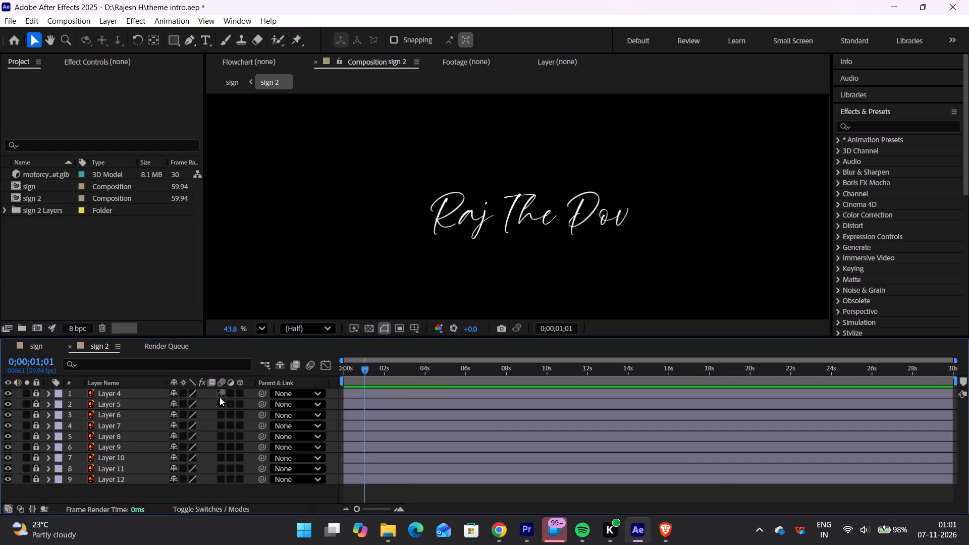
{"action": "scroll", "coordinate": [164, 431], "scroll_direction": "up", "scroll_amount": 1}
{"action": "left_click", "coordinate": [107, 499]}
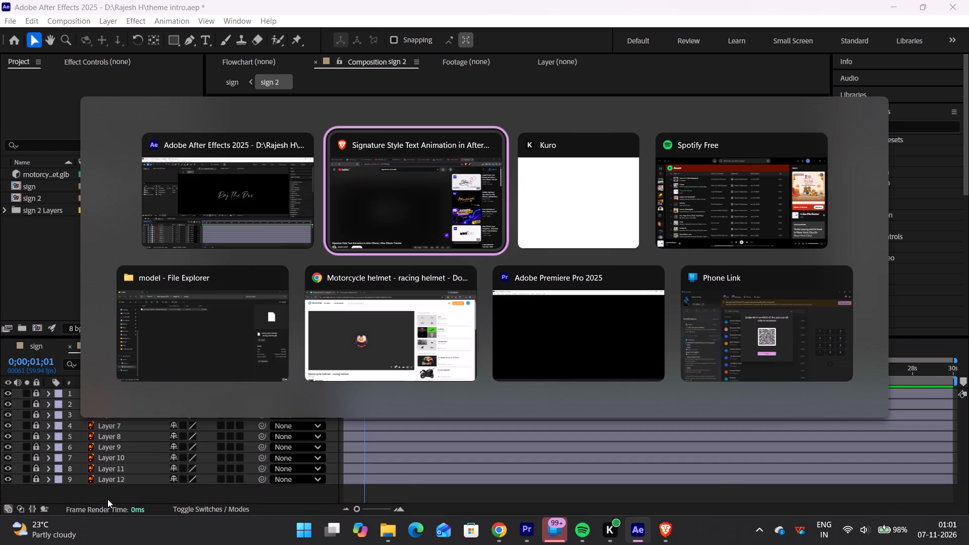
Switch to the tutorial in the browser, watch how it draws a line with the Pen tool, and pause it.
{"action": "left_click", "coordinate": [220, 362]}
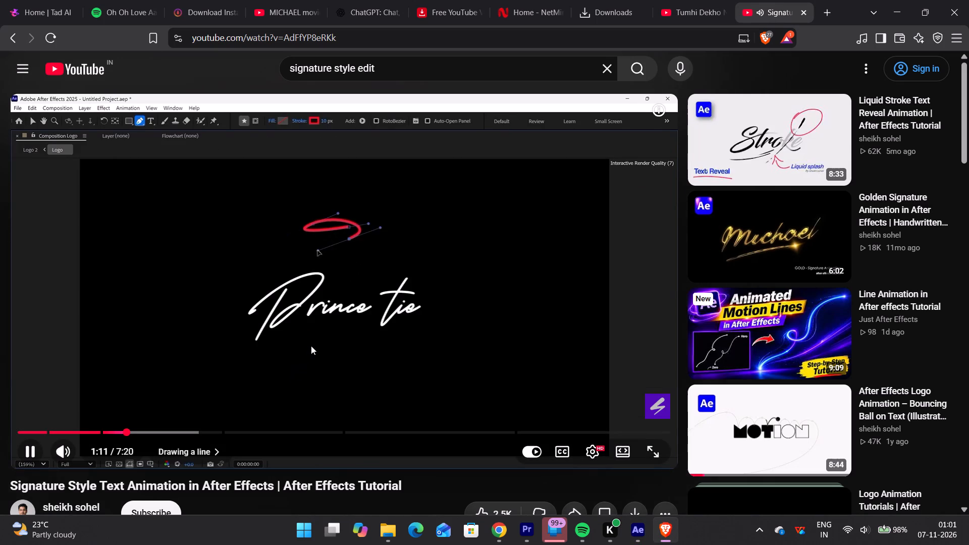
{"action": "left_click", "coordinate": [345, 315]}
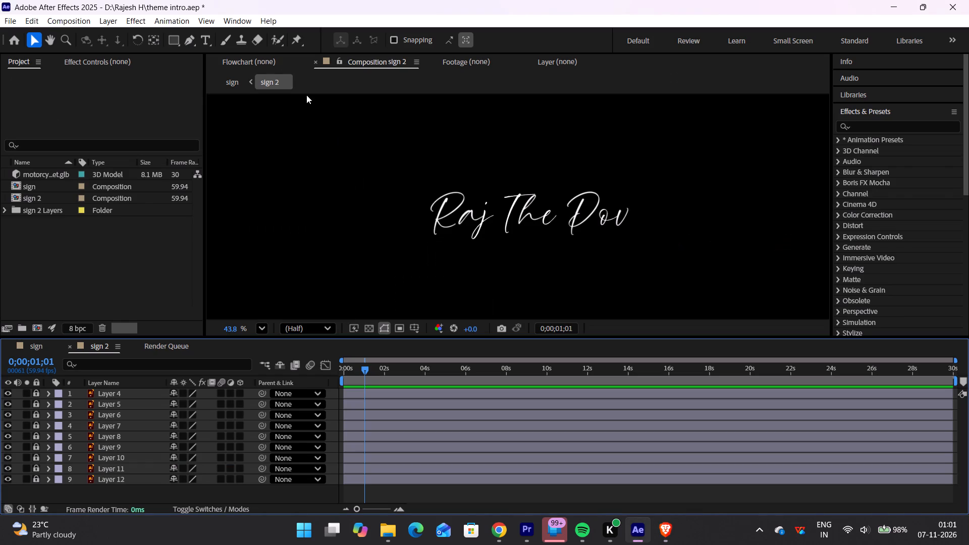
In After Effects, activate the Pen tool and set the shape fill type to None.
{"action": "left_click", "coordinate": [190, 41]}
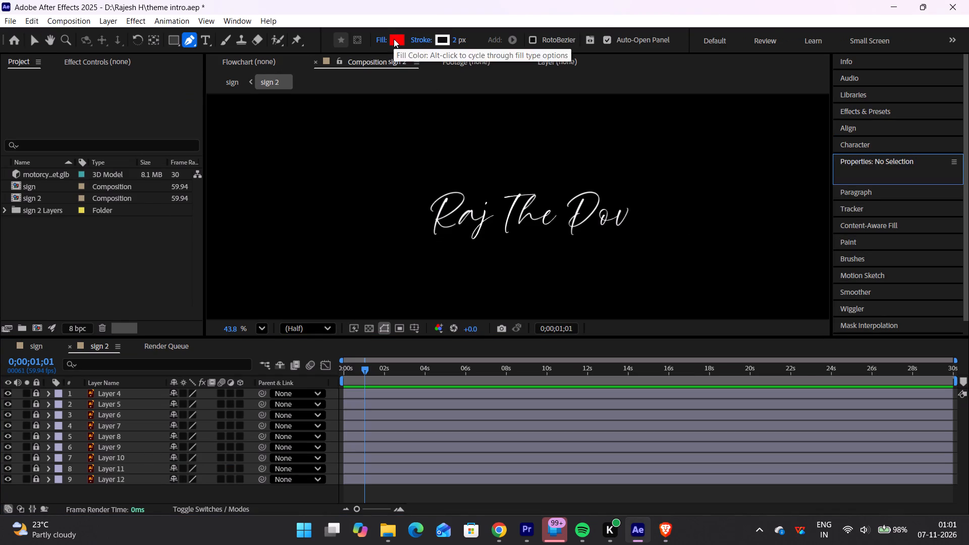
{"action": "left_click", "coordinate": [394, 39]}
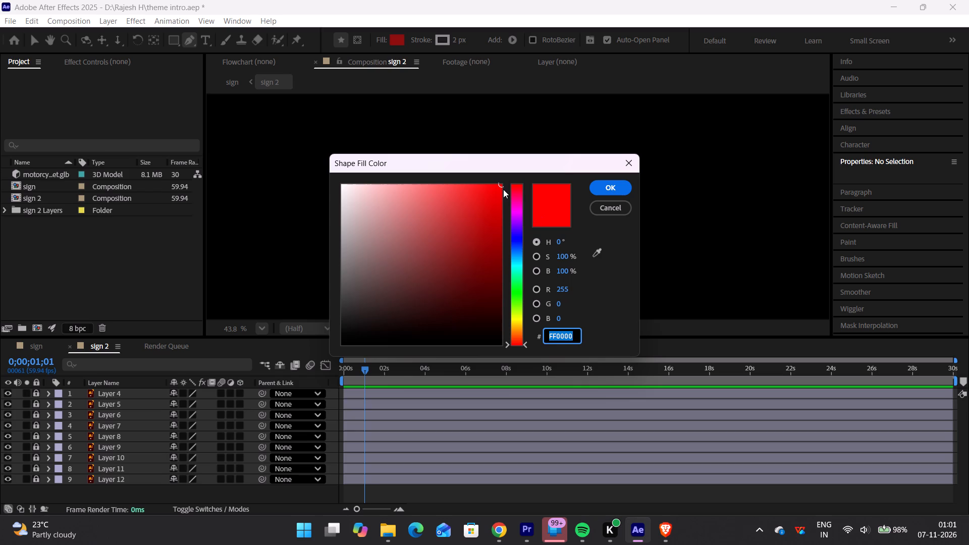
{"action": "left_click", "coordinate": [614, 210]}
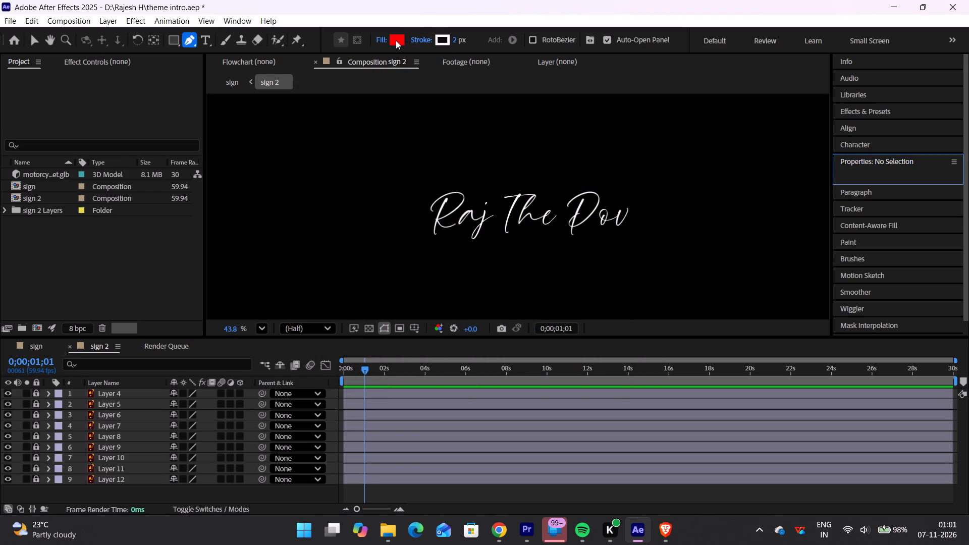
{"action": "left_click", "coordinate": [383, 40]}
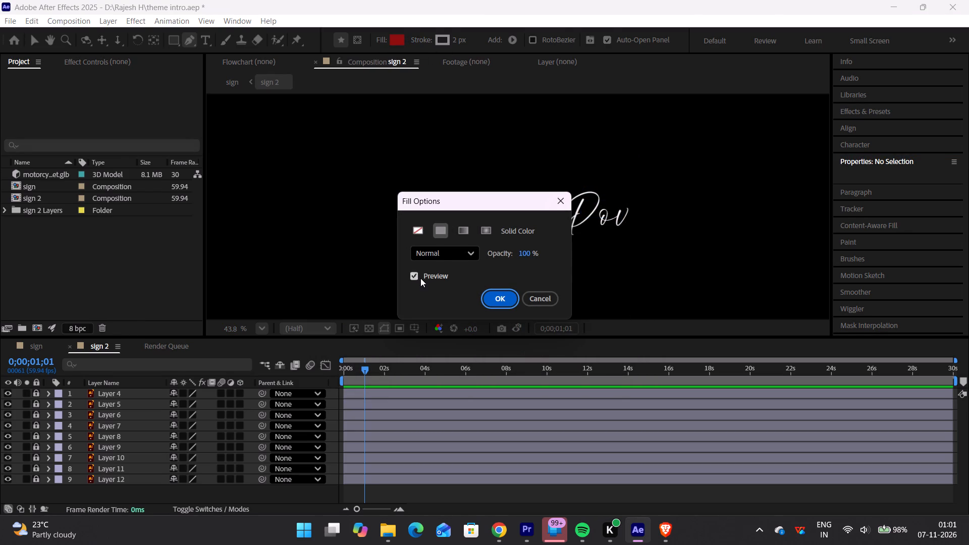
{"action": "left_click", "coordinate": [414, 227]}
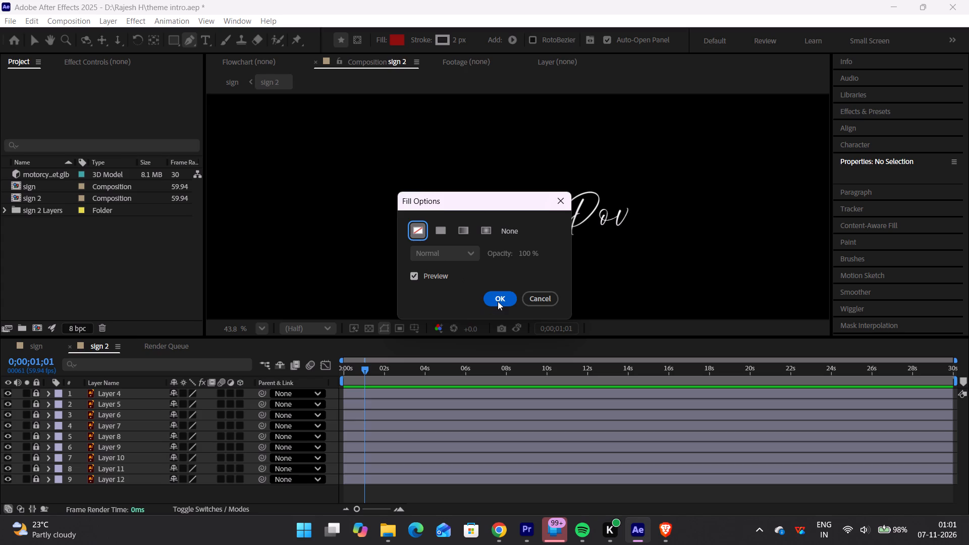
{"action": "left_click", "coordinate": [498, 301]}
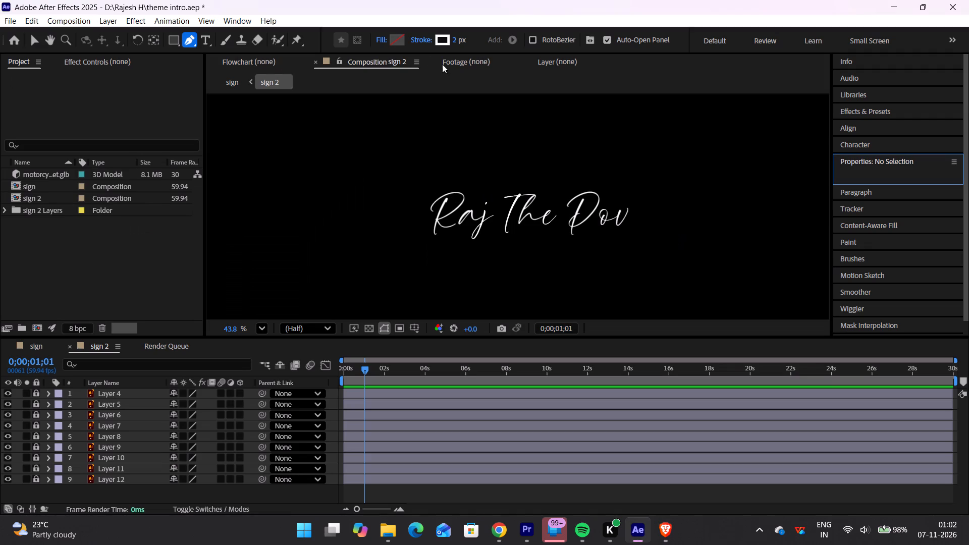
Set the shape stroke color to red, FE0000.
{"action": "left_click", "coordinate": [436, 36]}
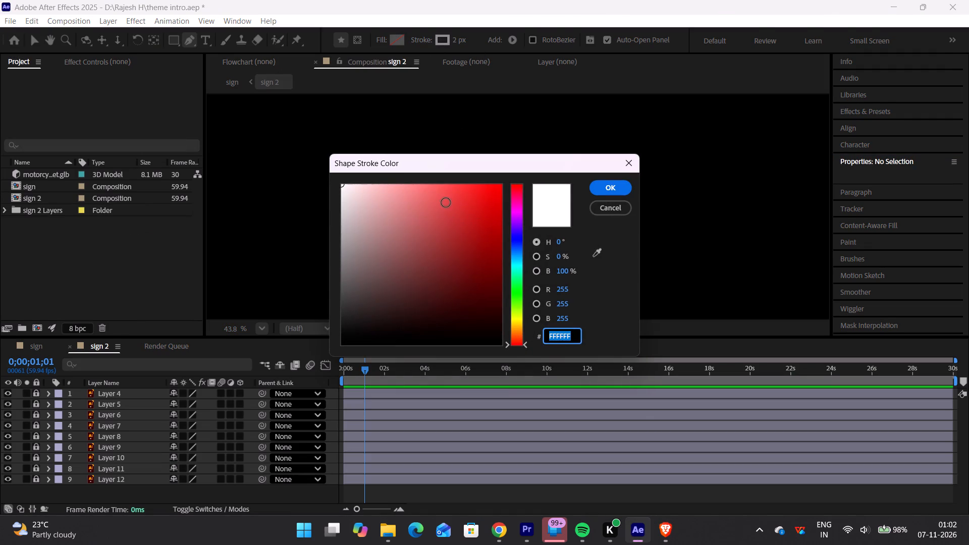
{"action": "left_click_drag", "start_coordinate": [446, 202], "coordinate": [533, 185]}
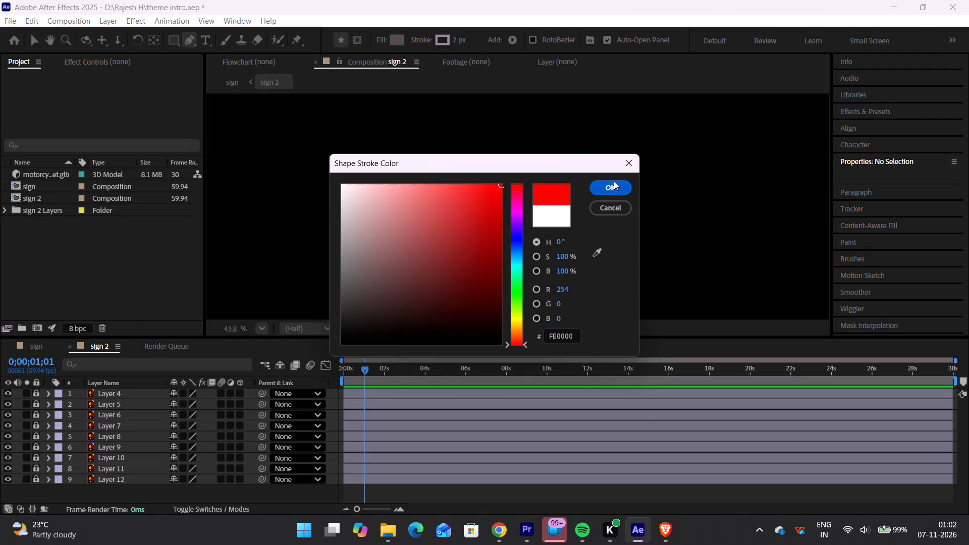
{"action": "left_click", "coordinate": [609, 188]}
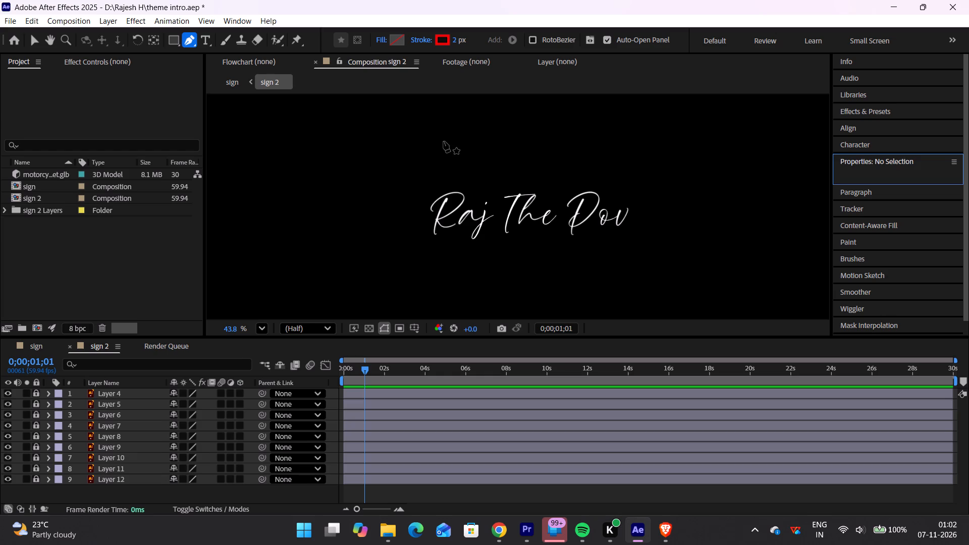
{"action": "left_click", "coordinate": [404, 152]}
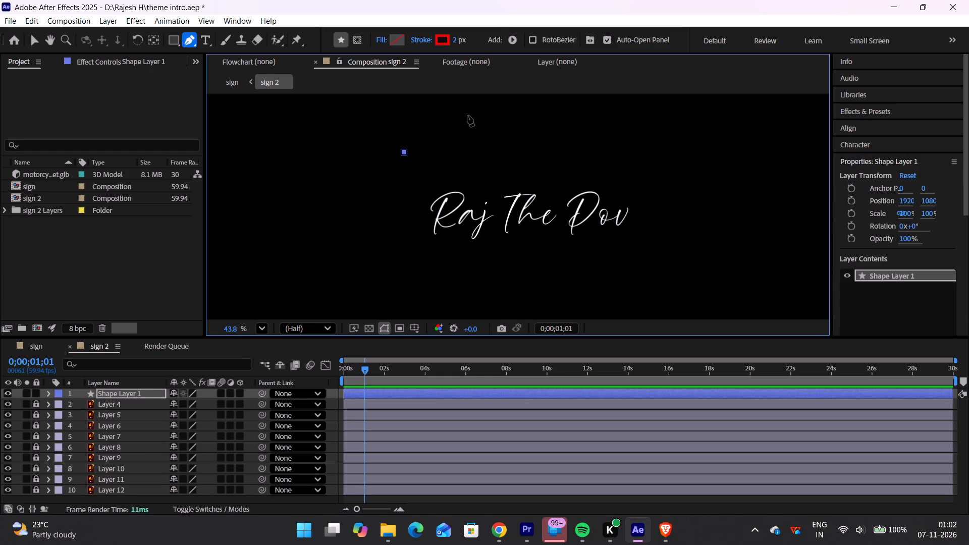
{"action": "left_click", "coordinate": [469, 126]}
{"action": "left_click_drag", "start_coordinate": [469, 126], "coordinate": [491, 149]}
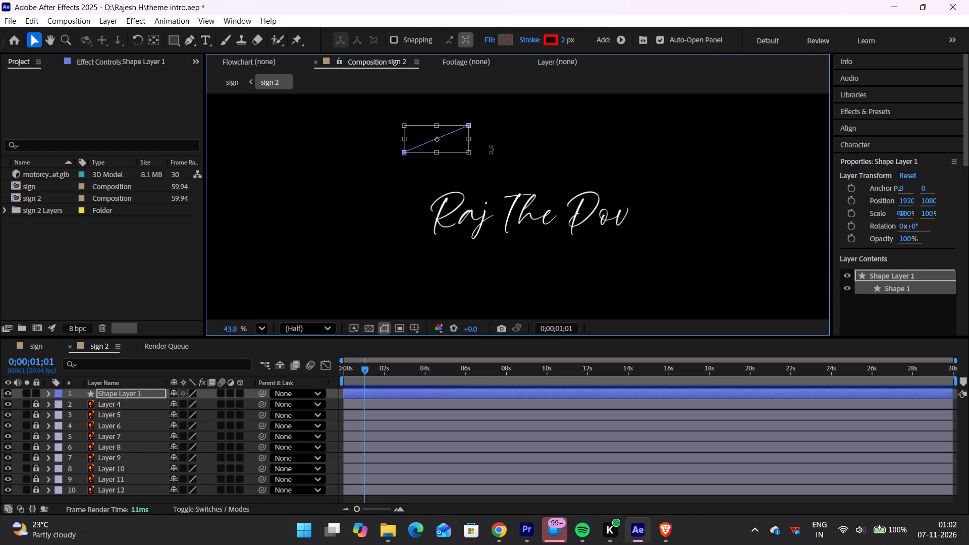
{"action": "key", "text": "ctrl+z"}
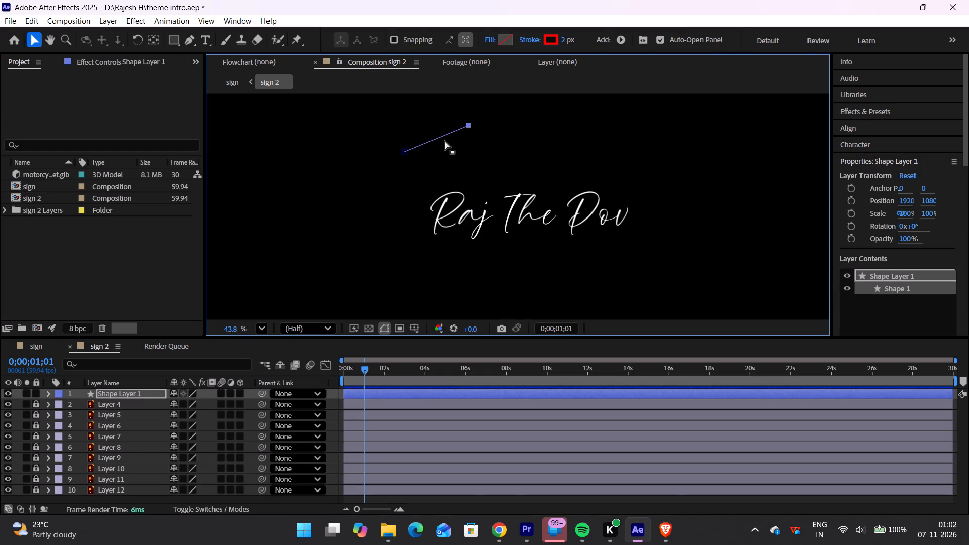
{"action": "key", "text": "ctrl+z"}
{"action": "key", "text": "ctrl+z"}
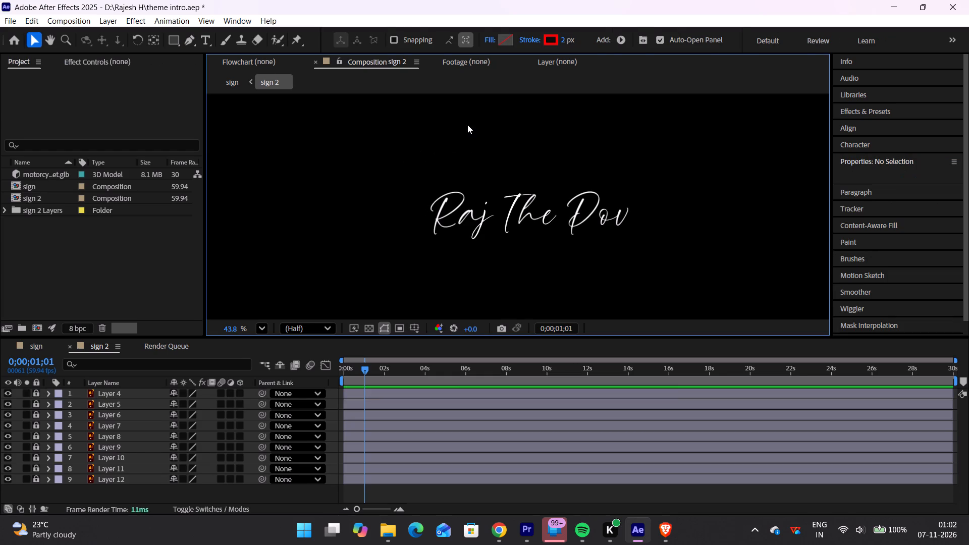
Draw a three-point curved path with the Pen tool above the signature, descending to just above the letters of Raj.
{"action": "left_click", "coordinate": [189, 38]}
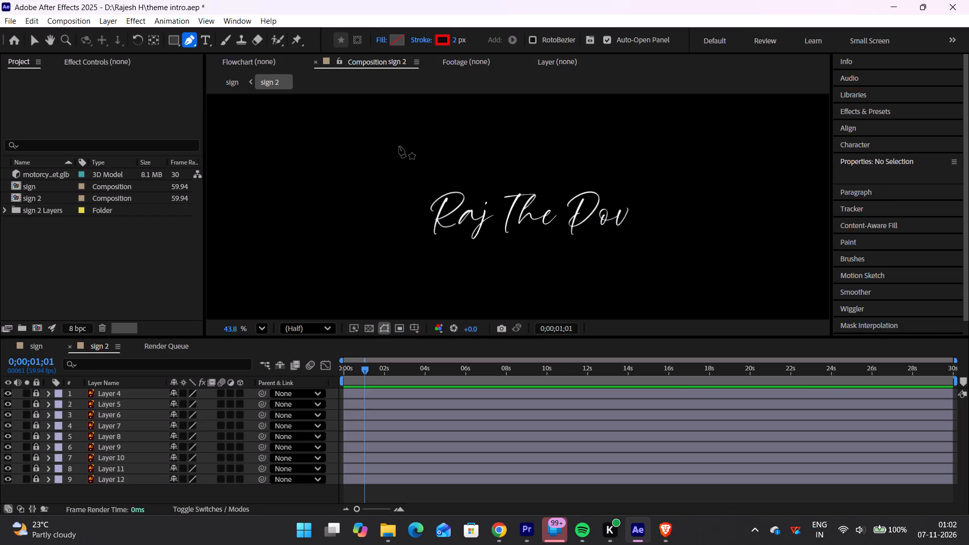
{"action": "left_click_drag", "start_coordinate": [399, 146], "coordinate": [421, 138]}
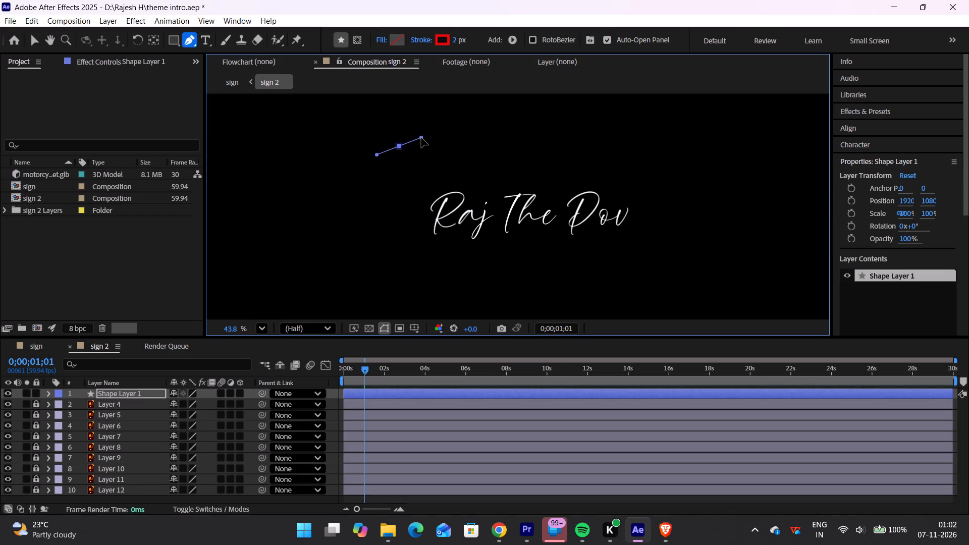
{"action": "left_click_drag", "start_coordinate": [444, 127], "coordinate": [463, 162]}
{"action": "left_click_drag", "start_coordinate": [469, 176], "coordinate": [441, 197]}
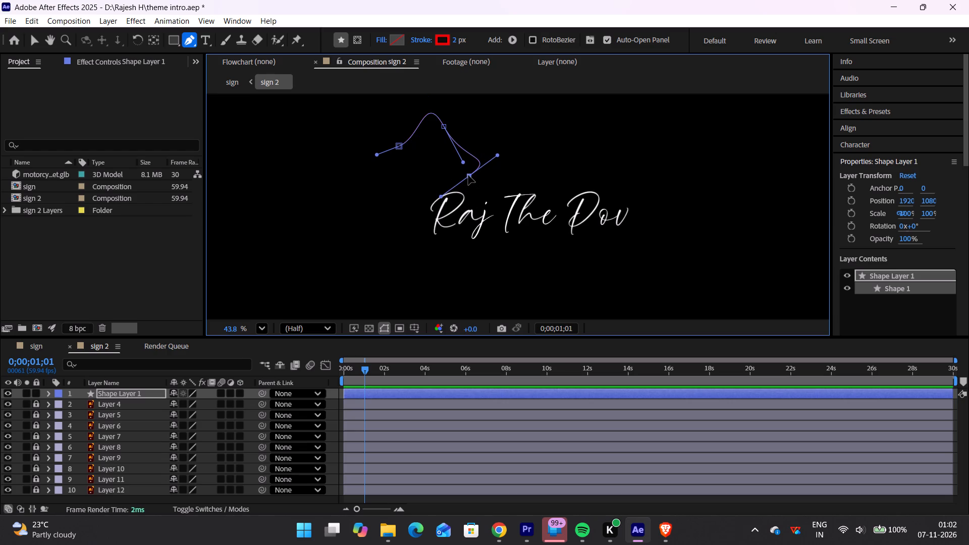
{"action": "left_click_drag", "start_coordinate": [468, 175], "coordinate": [477, 184]}
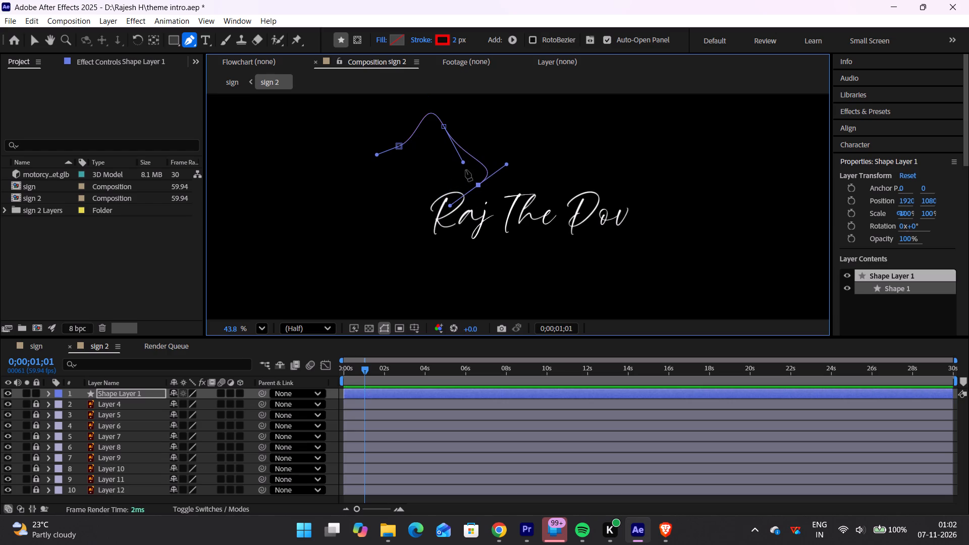
Reshape the path's handles and lower end point into a smooth rounded arch above the signature, keeping the path open.
{"action": "left_click_drag", "start_coordinate": [464, 164], "coordinate": [484, 125]}
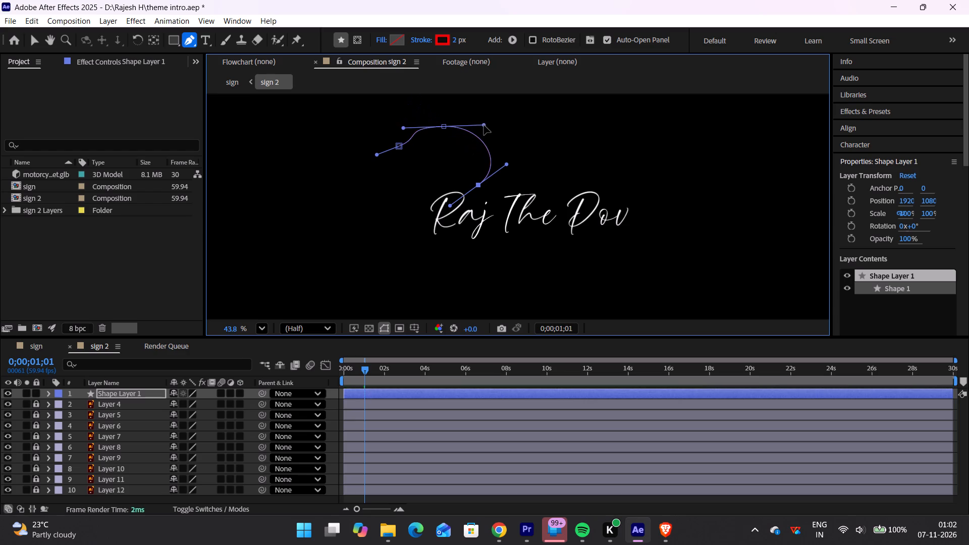
{"action": "left_click_drag", "start_coordinate": [484, 125], "coordinate": [470, 126]}
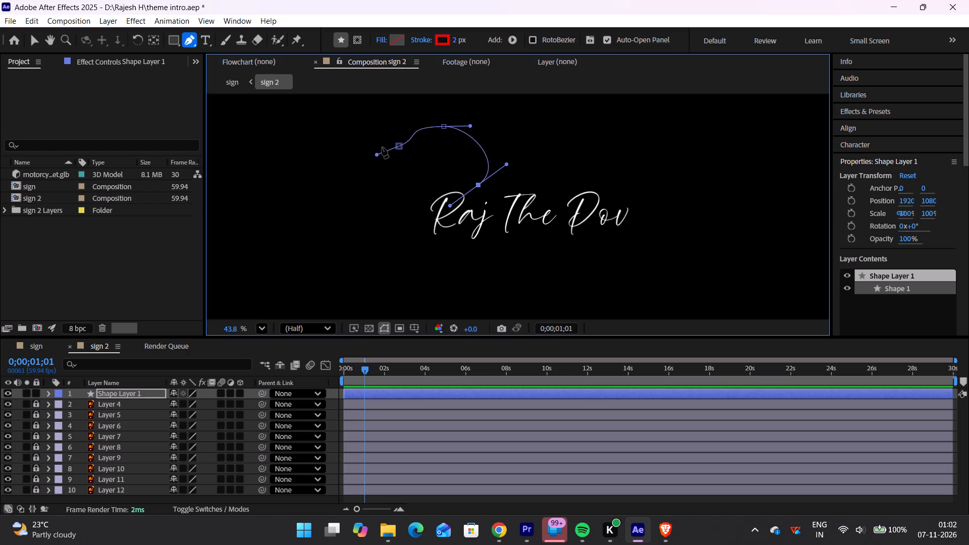
{"action": "left_click_drag", "start_coordinate": [377, 156], "coordinate": [393, 174]}
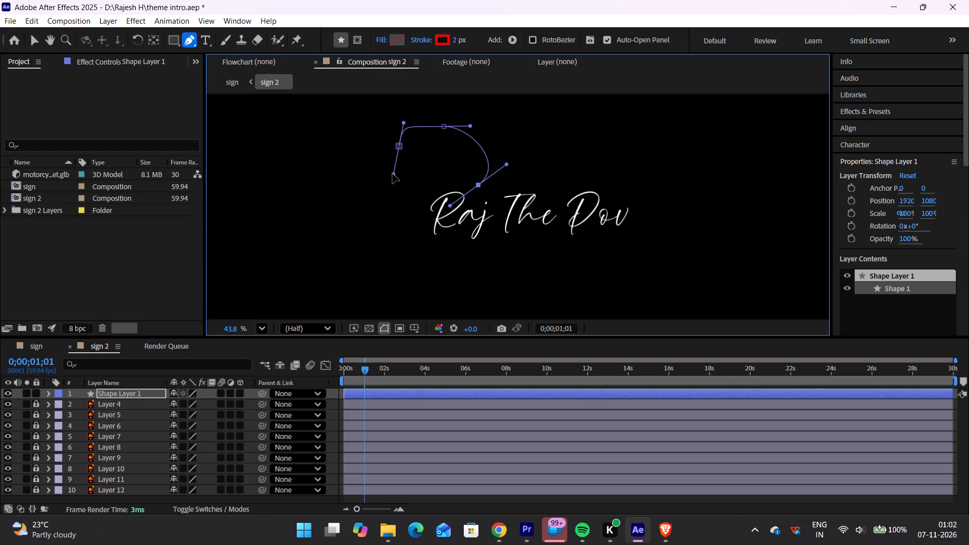
{"action": "left_click_drag", "start_coordinate": [393, 174], "coordinate": [392, 158]}
{"action": "left_click", "coordinate": [400, 146]}
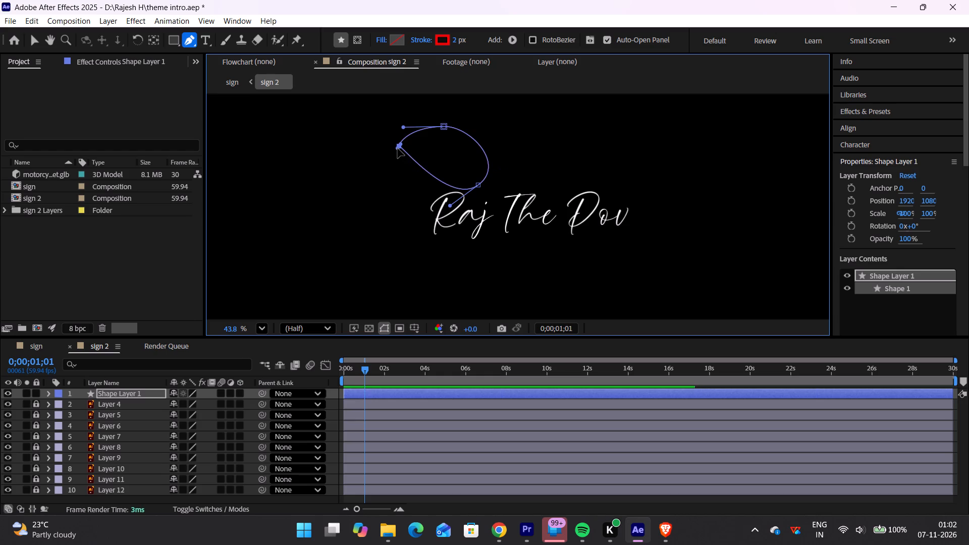
{"action": "key", "text": "ctrl+z"}
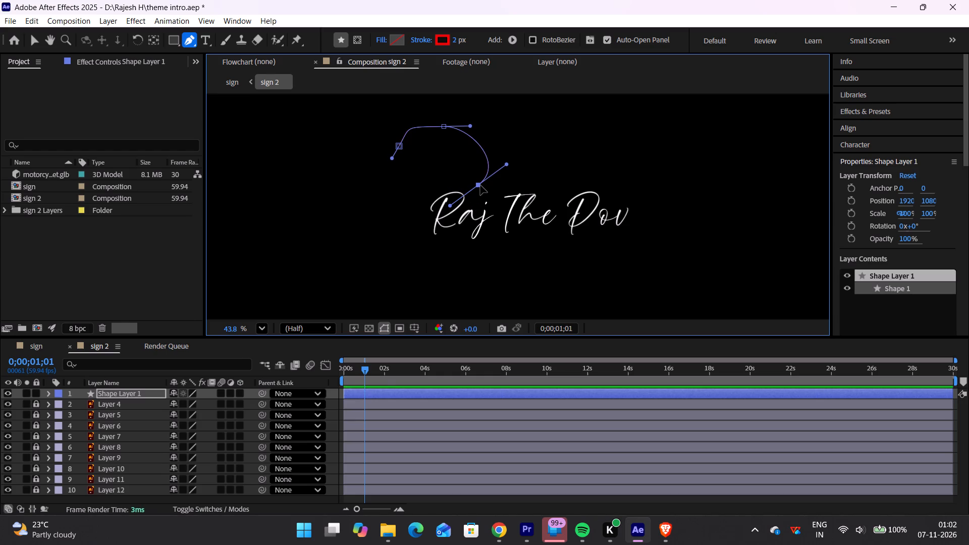
{"action": "left_click_drag", "start_coordinate": [480, 185], "coordinate": [479, 190]}
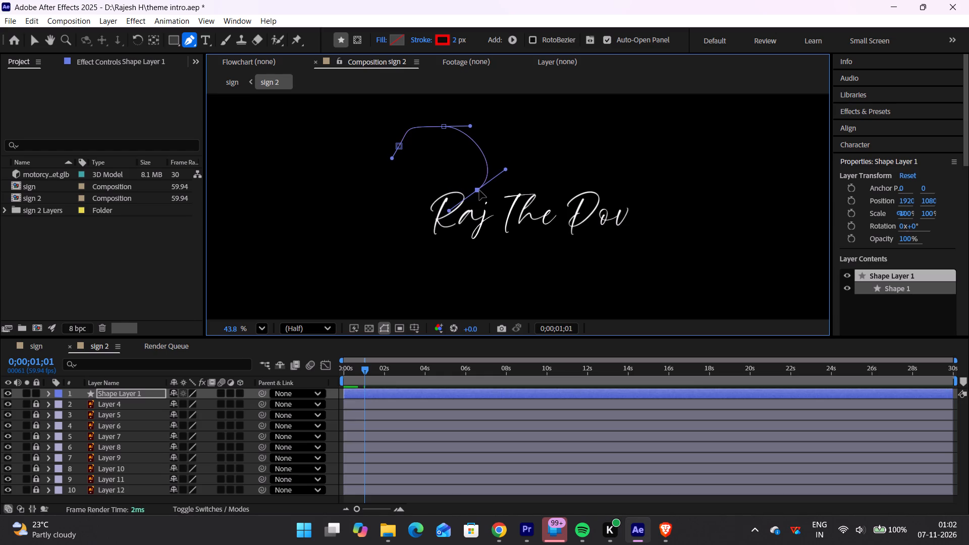
{"action": "left_click_drag", "start_coordinate": [472, 126], "coordinate": [465, 126]}
{"action": "left_click_drag", "start_coordinate": [465, 126], "coordinate": [464, 127]}
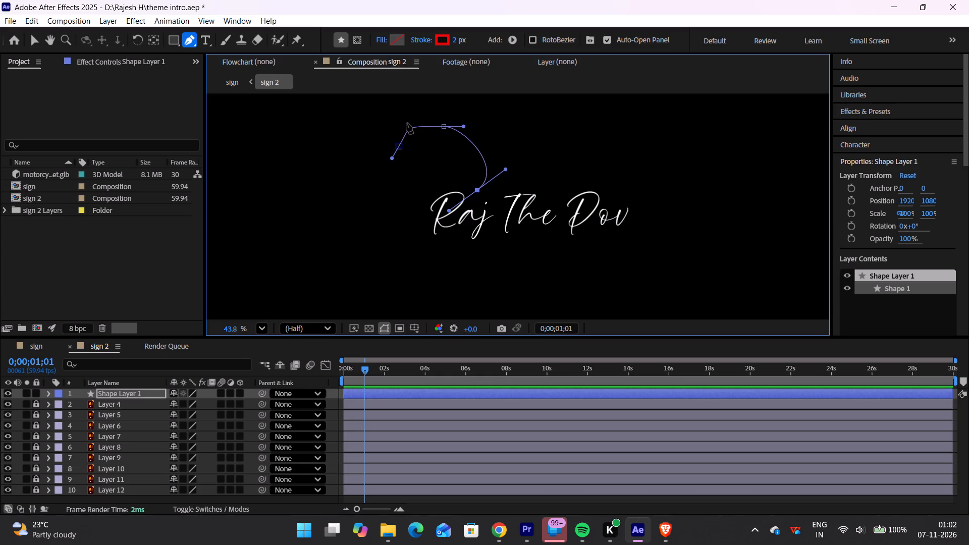
{"action": "left_click", "coordinate": [444, 127]}
{"action": "left_click_drag", "start_coordinate": [412, 125], "coordinate": [417, 125]}
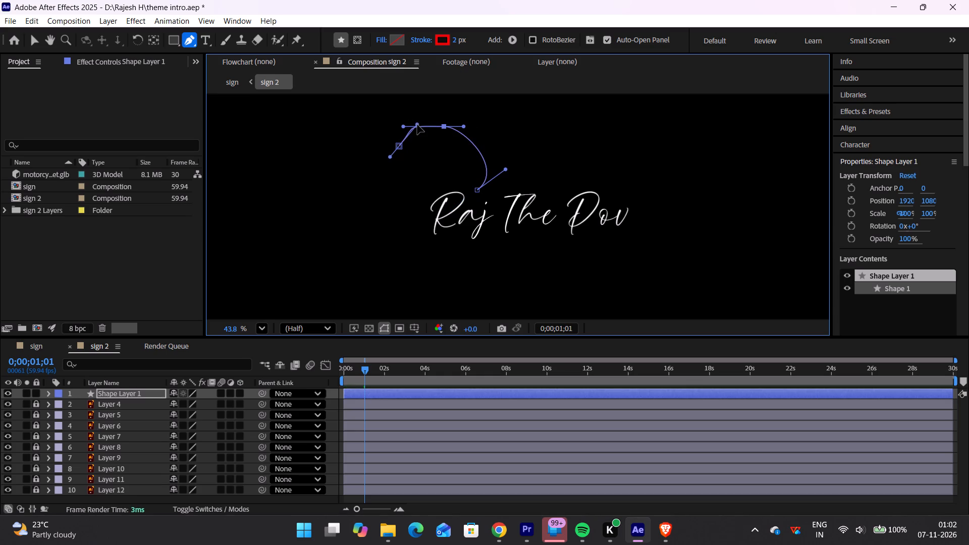
{"action": "left_click_drag", "start_coordinate": [417, 125], "coordinate": [410, 133]}
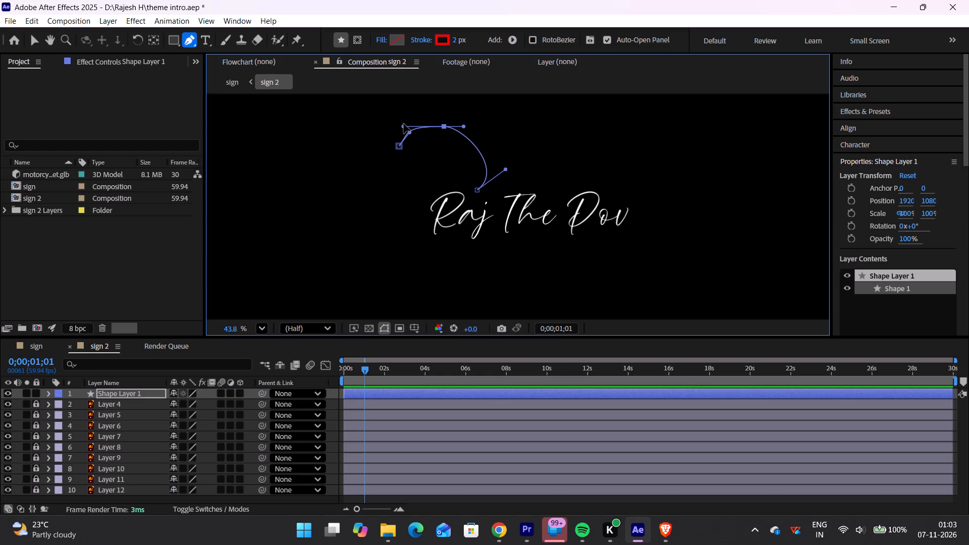
{"action": "left_click_drag", "start_coordinate": [402, 127], "coordinate": [416, 121]}
Continue the path from its lower end to a curve point on the middle of the letter R and adjust its handles.
{"action": "left_click_drag", "start_coordinate": [454, 209], "coordinate": [447, 210]}
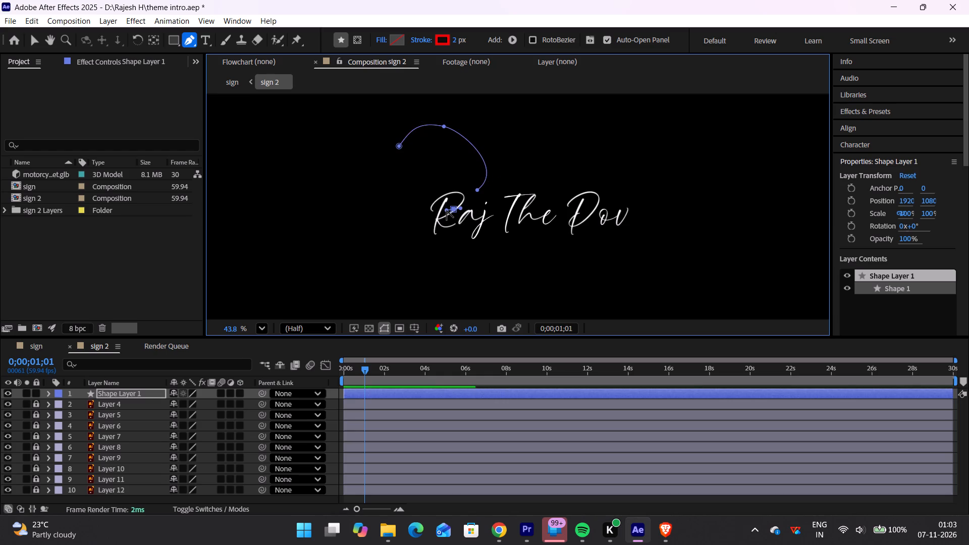
{"action": "key", "text": "ctrl+z"}
{"action": "left_click", "coordinate": [477, 191]}
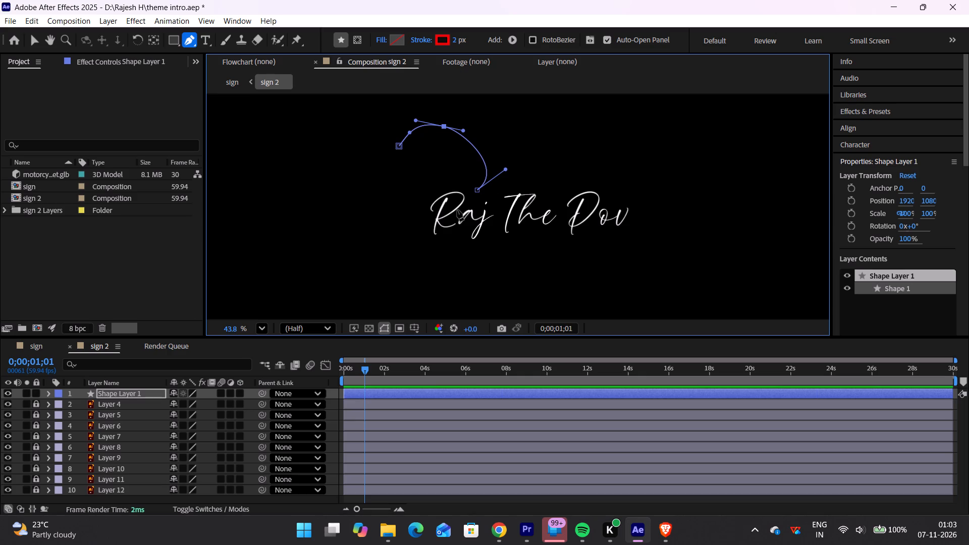
{"action": "left_click_drag", "start_coordinate": [457, 210], "coordinate": [457, 219]}
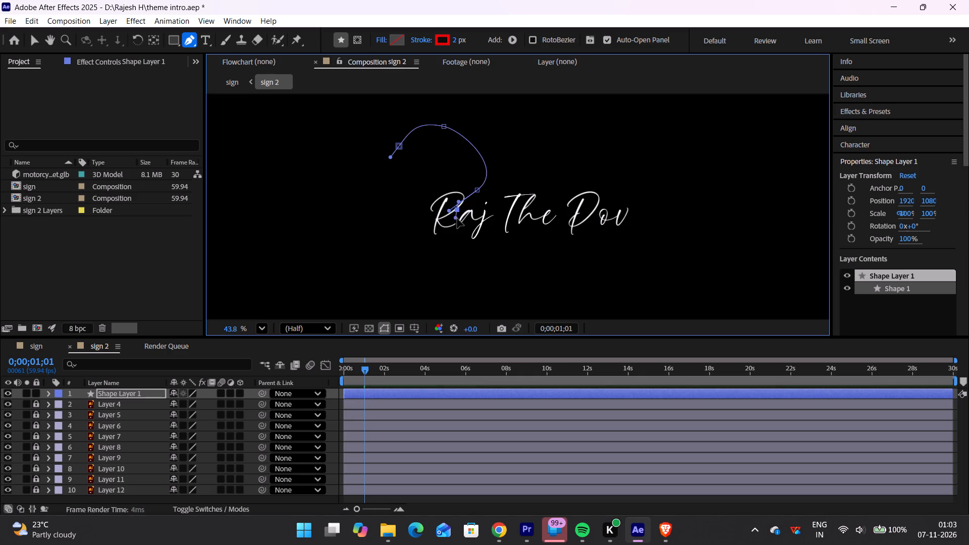
{"action": "left_click_drag", "start_coordinate": [457, 219], "coordinate": [438, 219]}
{"action": "left_click_drag", "start_coordinate": [438, 219], "coordinate": [450, 211]}
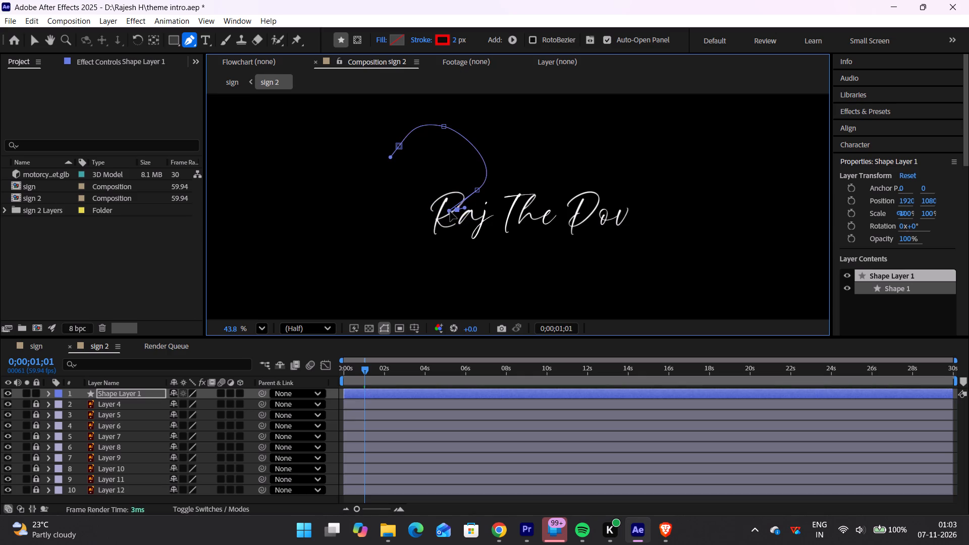
{"action": "left_click_drag", "start_coordinate": [450, 211], "coordinate": [451, 208]}
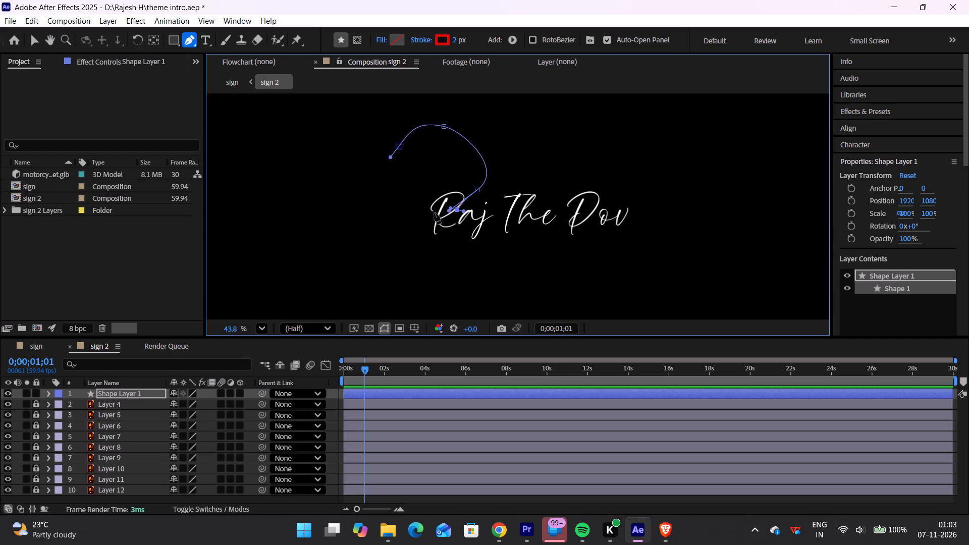
Extend the path with a point at the left edge of the R and a curved point at its top, adjusting the handles.
{"action": "left_click", "coordinate": [435, 213]}
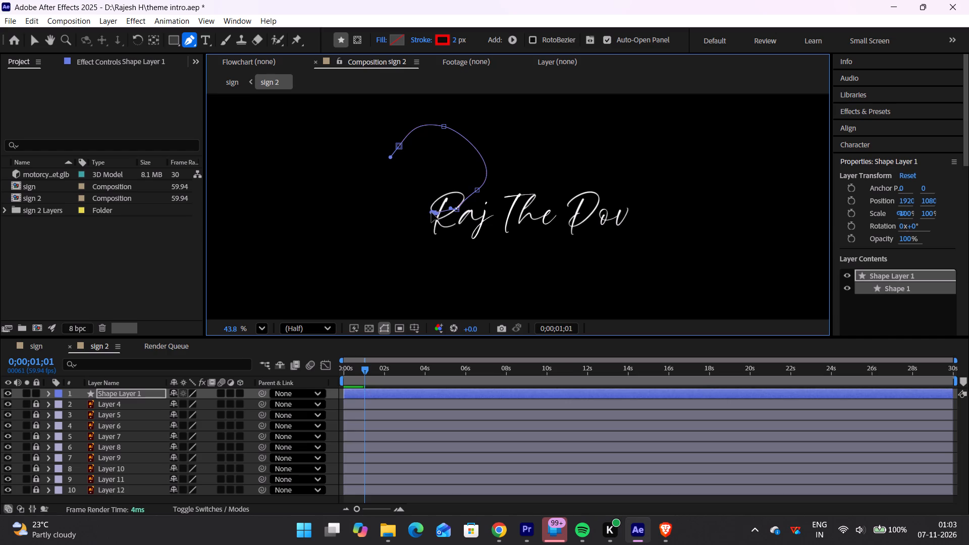
{"action": "left_click_drag", "start_coordinate": [449, 192], "coordinate": [473, 188]}
{"action": "left_click_drag", "start_coordinate": [473, 188], "coordinate": [472, 182]}
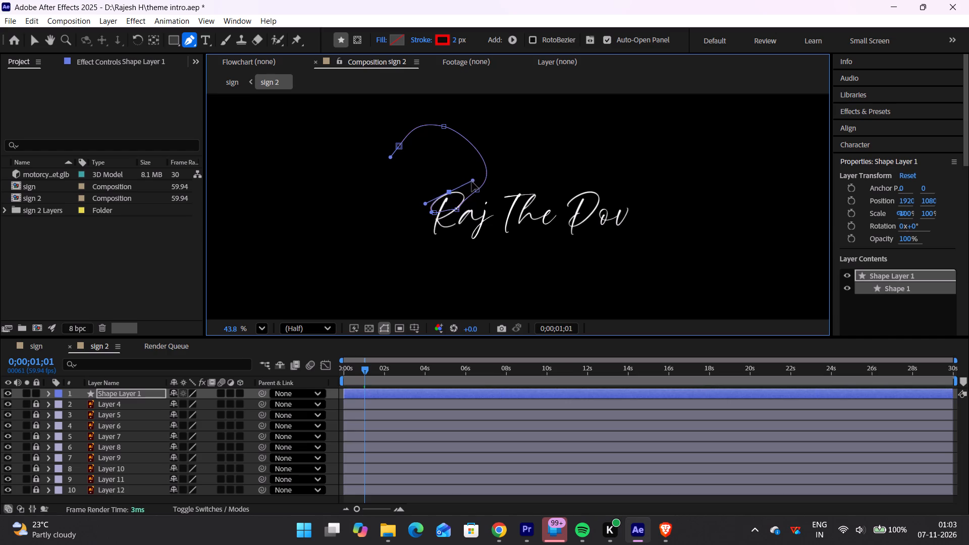
{"action": "left_click_drag", "start_coordinate": [472, 182], "coordinate": [473, 183]}
{"action": "left_click_drag", "start_coordinate": [473, 183], "coordinate": [473, 183]}
{"action": "left_click", "coordinate": [451, 192]}
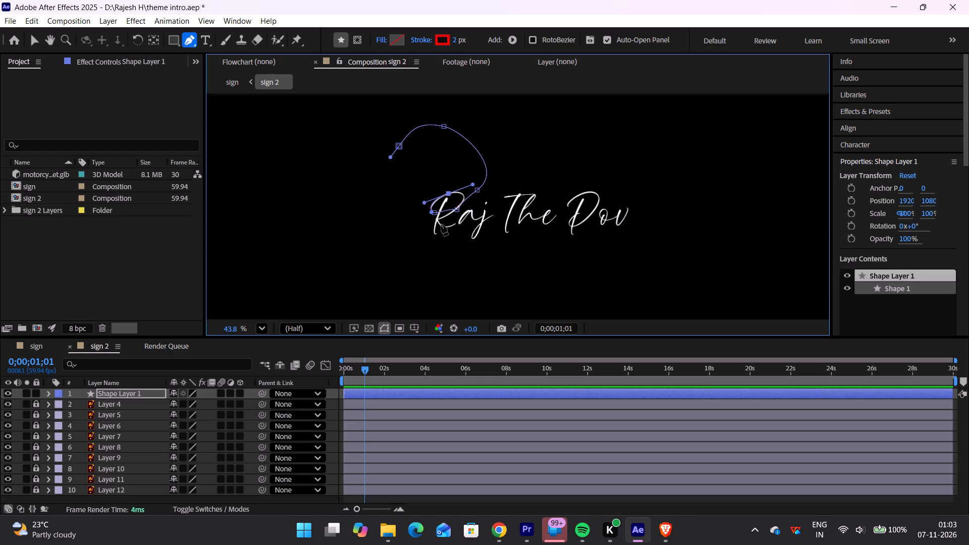
Add a curved path point at the R's lower stem junction, aligning its handles with the diagonal stroke and positioning the point on the junction.
{"action": "left_click_drag", "start_coordinate": [441, 223], "coordinate": [433, 222]}
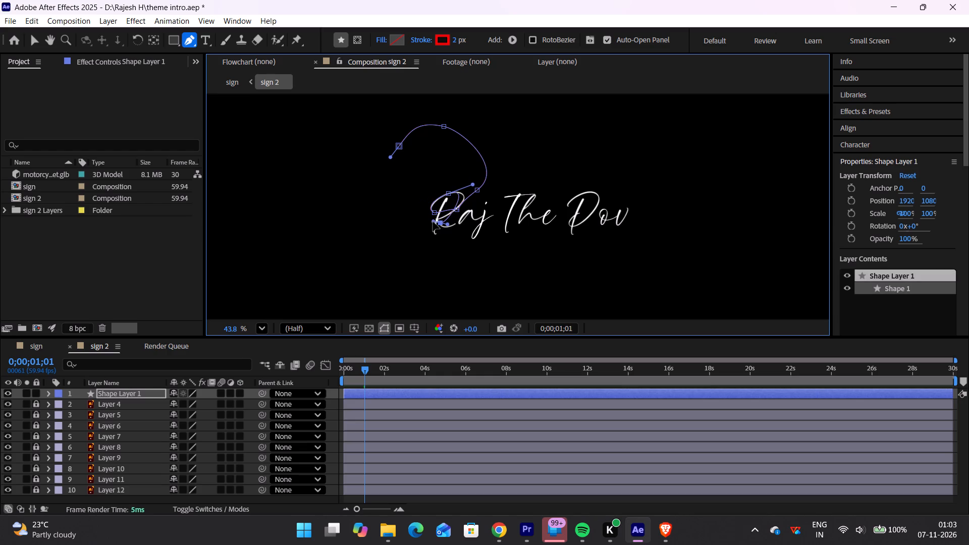
{"action": "left_click_drag", "start_coordinate": [433, 222], "coordinate": [435, 225]}
{"action": "left_click_drag", "start_coordinate": [435, 225], "coordinate": [433, 223]}
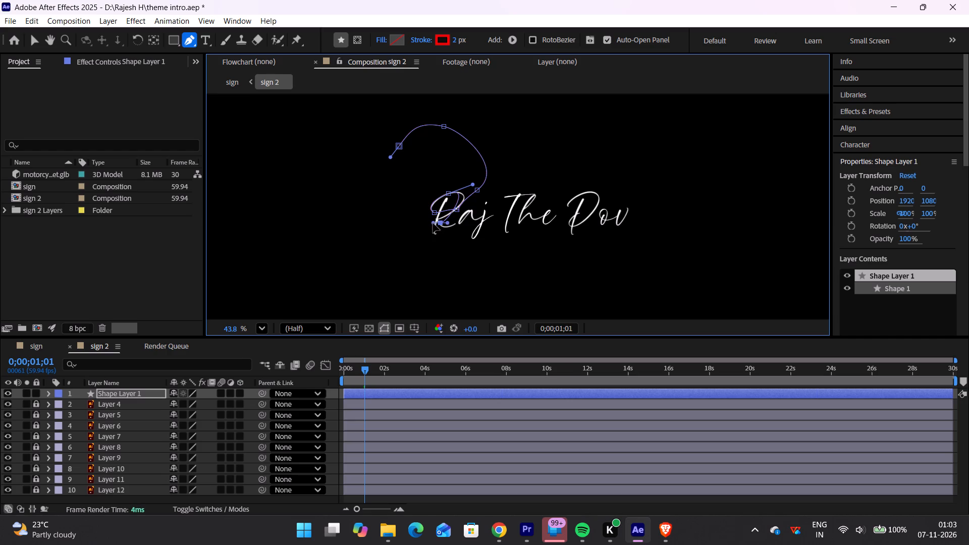
{"action": "left_click_drag", "start_coordinate": [433, 223], "coordinate": [432, 225]}
{"action": "left_click", "coordinate": [440, 224]}
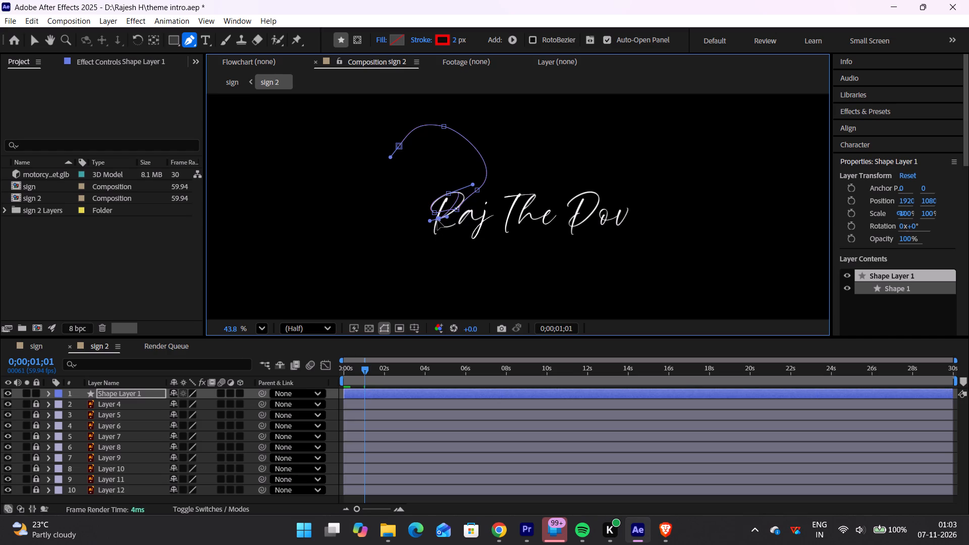
{"action": "left_click", "coordinate": [431, 223]}
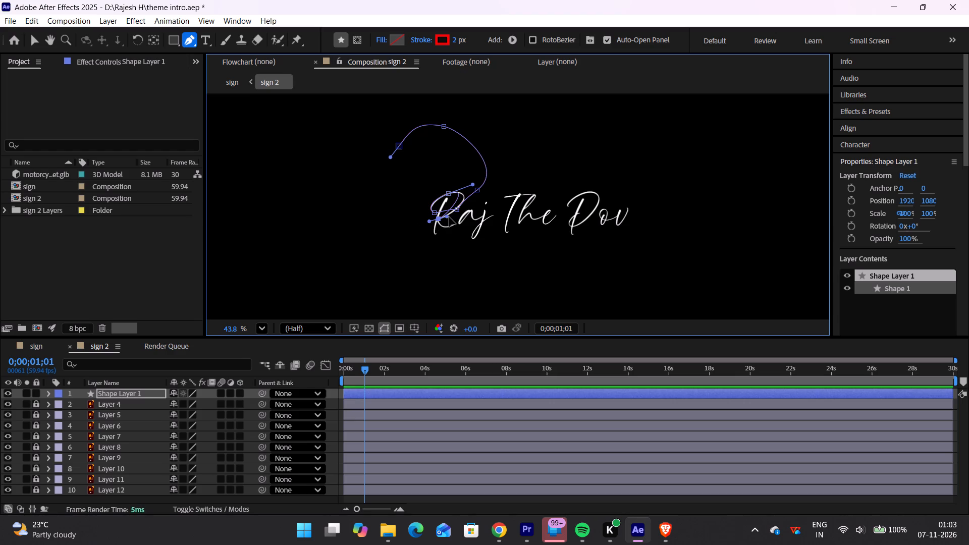
{"action": "left_click_drag", "start_coordinate": [449, 217], "coordinate": [462, 213]}
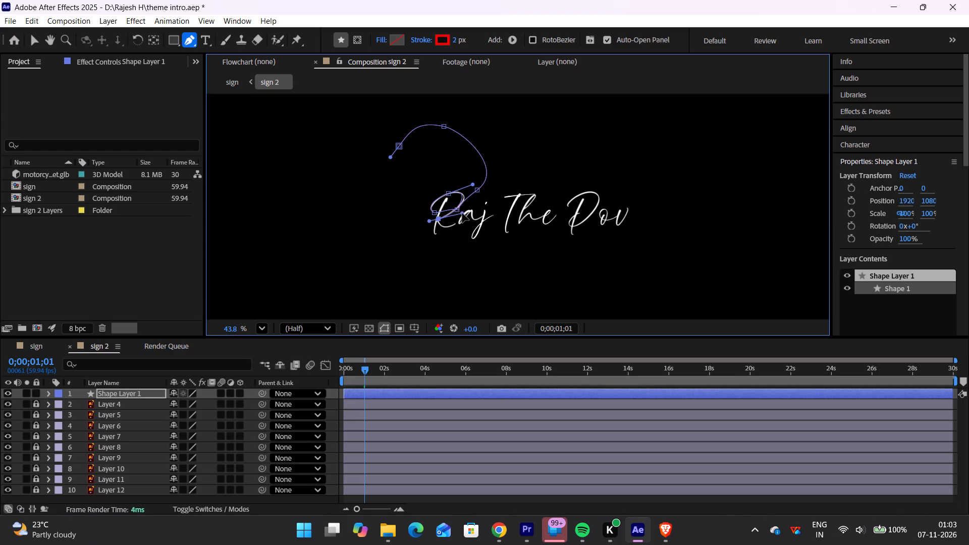
{"action": "left_click_drag", "start_coordinate": [462, 213], "coordinate": [465, 207]}
{"action": "left_click_drag", "start_coordinate": [465, 207], "coordinate": [466, 209]}
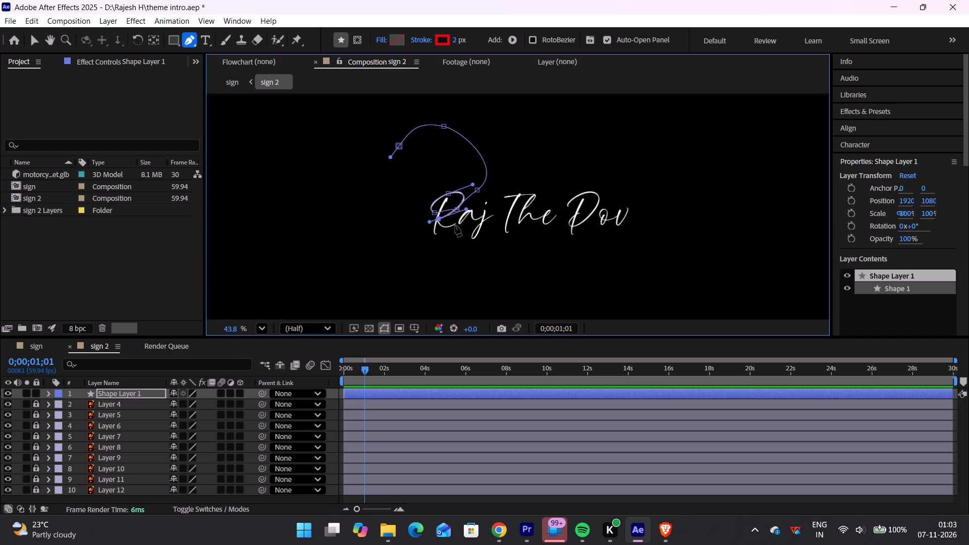
Extend the path with a curved point at the end of the R's leg, angling its handles up toward the letter a.
{"action": "left_click_drag", "start_coordinate": [455, 226], "coordinate": [462, 221]}
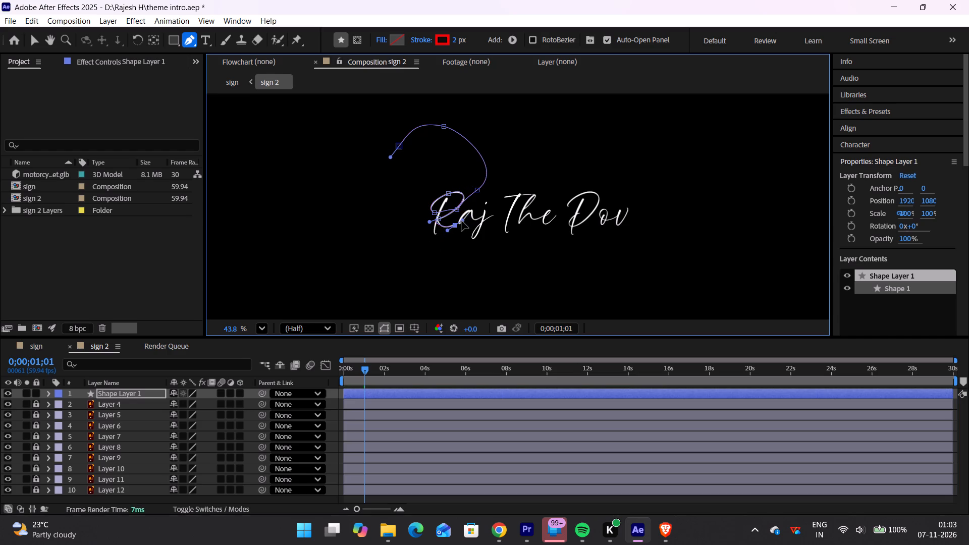
{"action": "left_click_drag", "start_coordinate": [462, 221], "coordinate": [458, 218]}
{"action": "left_click_drag", "start_coordinate": [458, 218], "coordinate": [463, 217]}
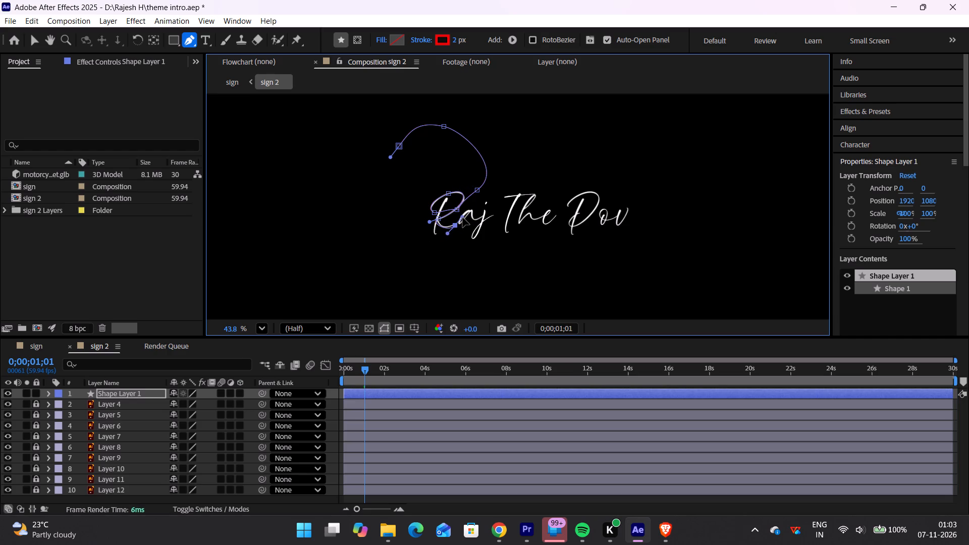
{"action": "left_click_drag", "start_coordinate": [463, 217], "coordinate": [463, 218]}
{"action": "left_click", "coordinate": [456, 225]}
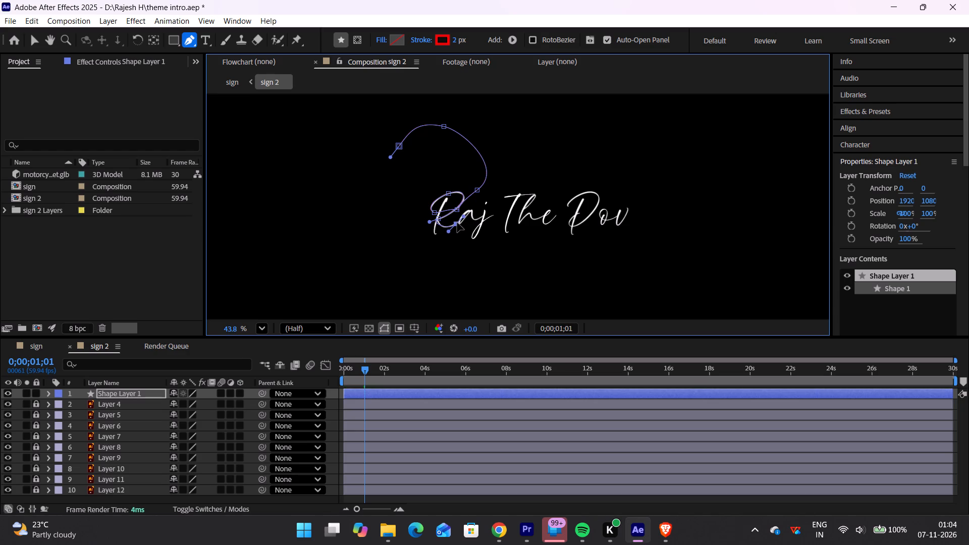
{"action": "left_click", "coordinate": [464, 219]}
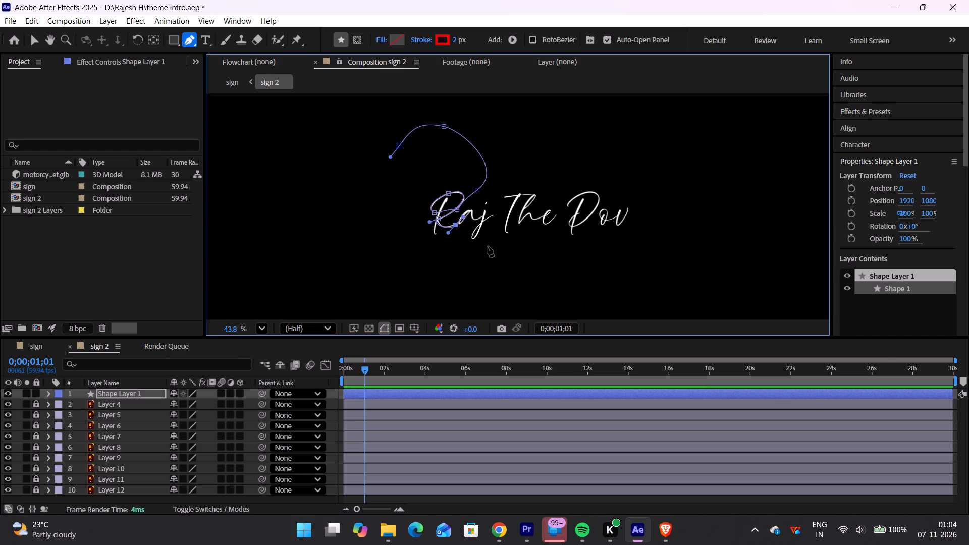
Switch to the Brave browser and watch the tutorial's tracing of the Prince tie lettering, pausing the video.
{"action": "left_click", "coordinate": [408, 254]}
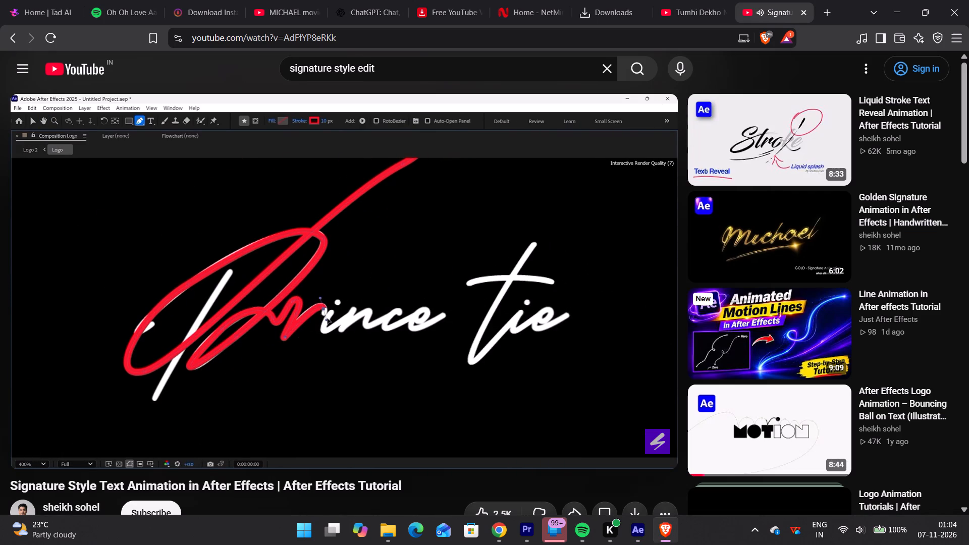
{"action": "left_click", "coordinate": [415, 260]}
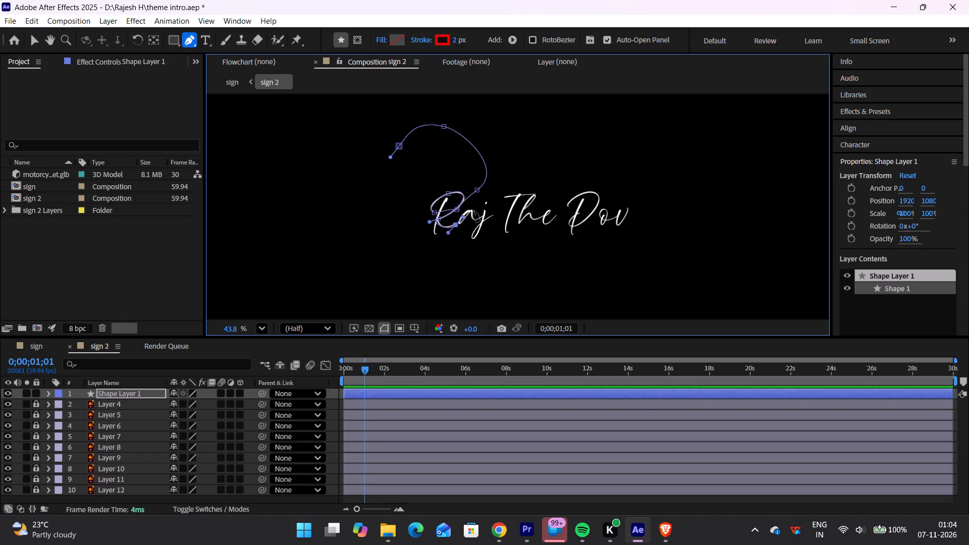
In After Effects, fine-tune the path point at the tip of the R's leg and its handles at 200% zoom.
{"action": "scroll", "coordinate": [470, 212], "scroll_direction": "up", "scroll_amount": 3, "text": "ctrl"}
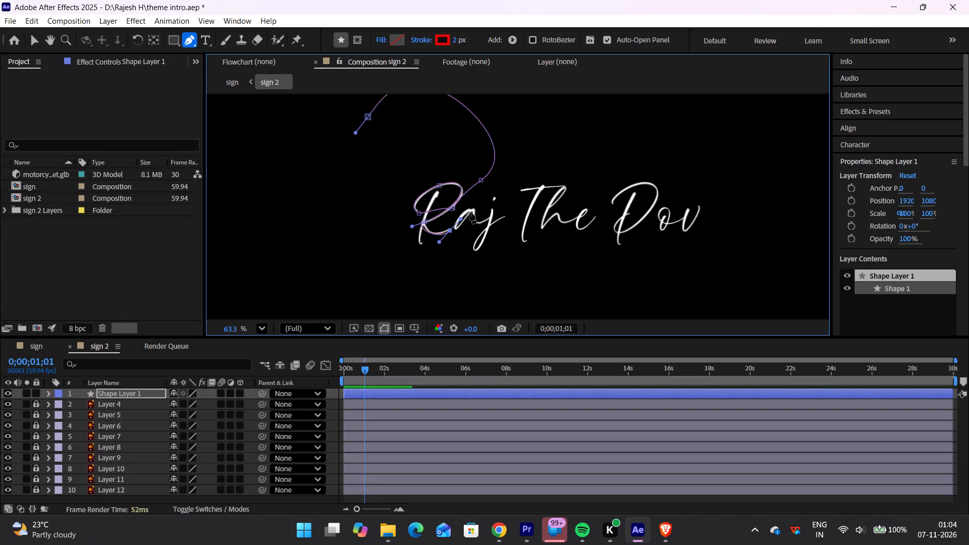
{"action": "scroll", "coordinate": [470, 212], "scroll_direction": "up", "scroll_amount": 10, "text": "ctrl"}
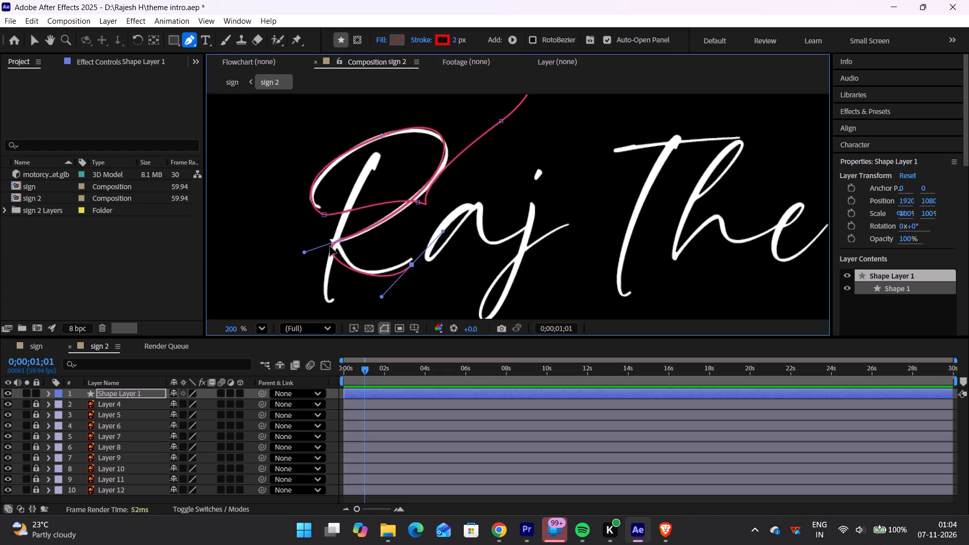
{"action": "left_click_drag", "start_coordinate": [407, 272], "coordinate": [405, 267]}
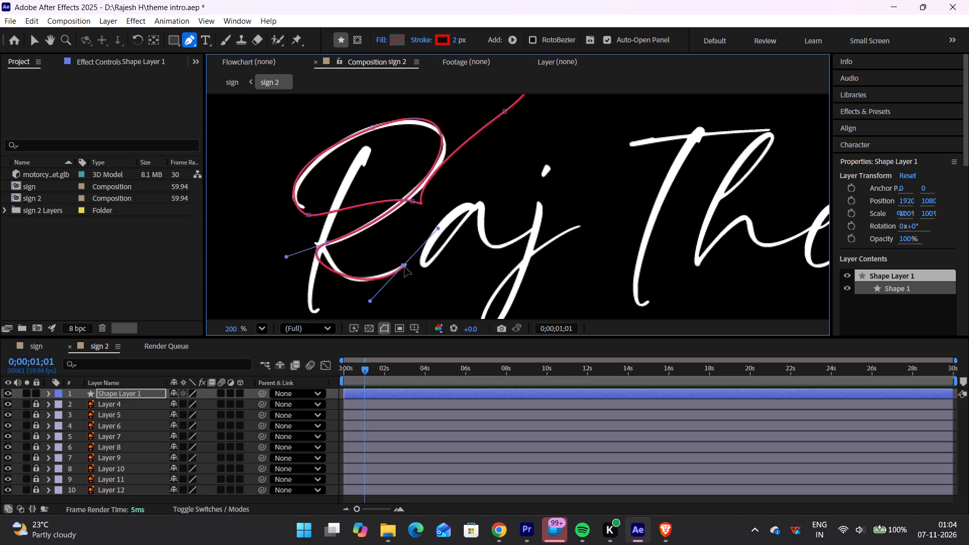
{"action": "left_click_drag", "start_coordinate": [405, 267], "coordinate": [404, 266]}
{"action": "left_click", "coordinate": [440, 228]}
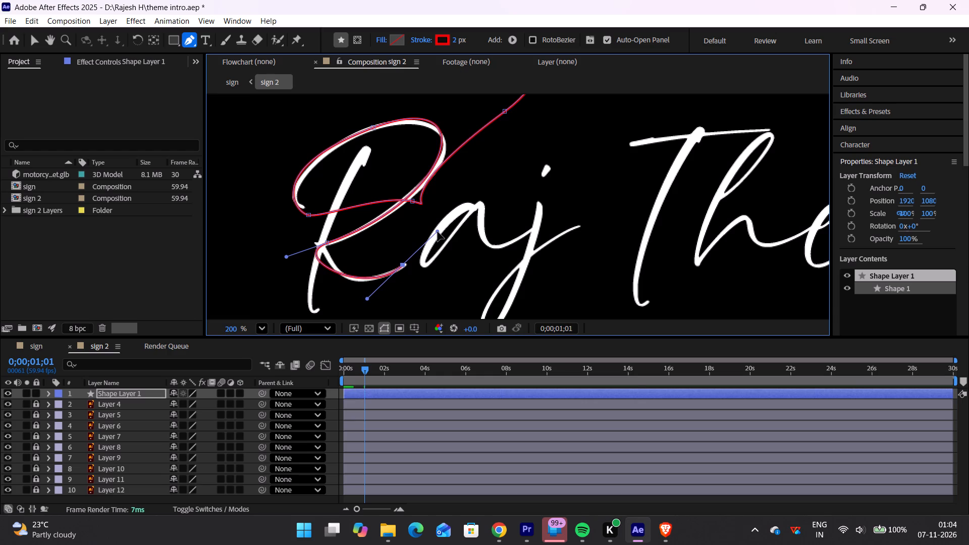
{"action": "left_click", "coordinate": [368, 297]}
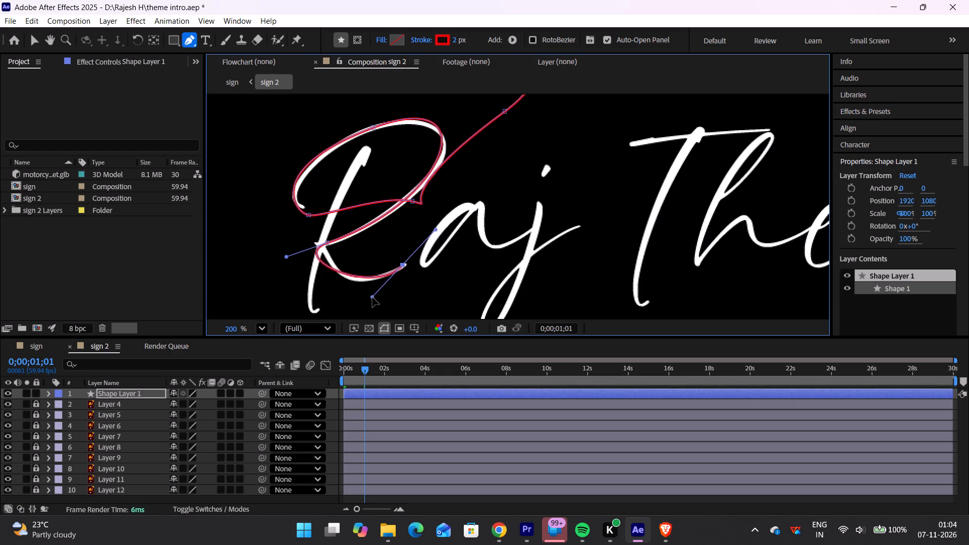
Nudge the path point at the R's stem junction onto the lettering and shorten its outgoing handle.
{"action": "left_click_drag", "start_coordinate": [329, 244], "coordinate": [323, 249]}
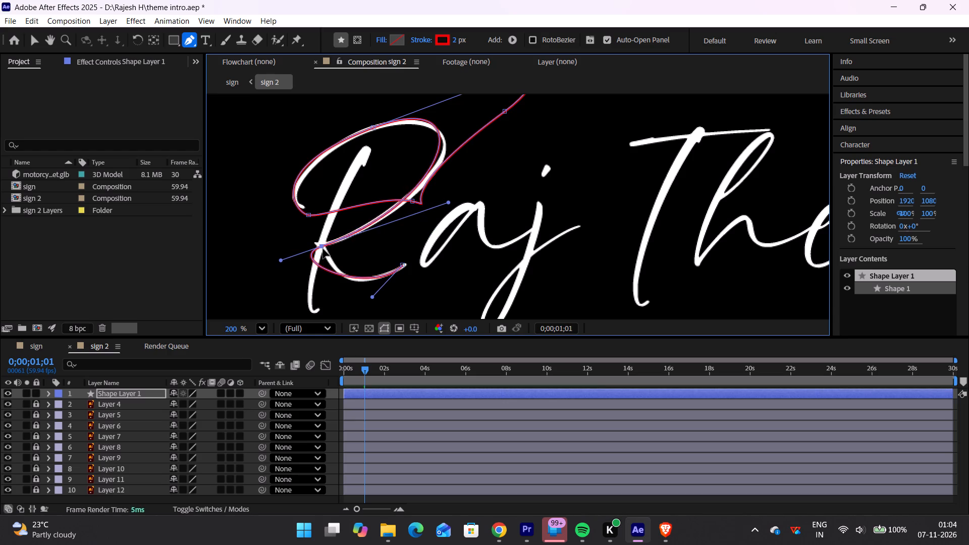
{"action": "left_click_drag", "start_coordinate": [323, 249], "coordinate": [324, 249]}
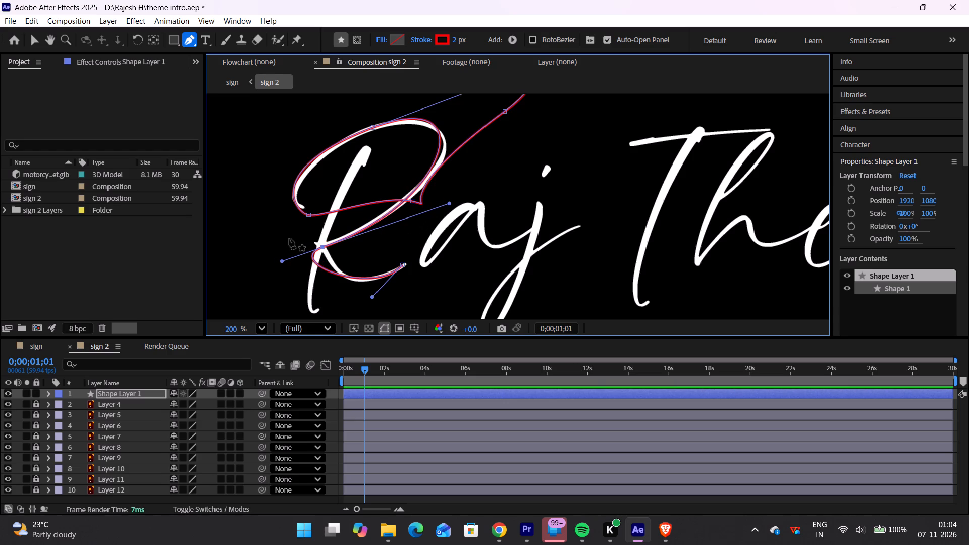
{"action": "left_click_drag", "start_coordinate": [282, 261], "coordinate": [292, 260]}
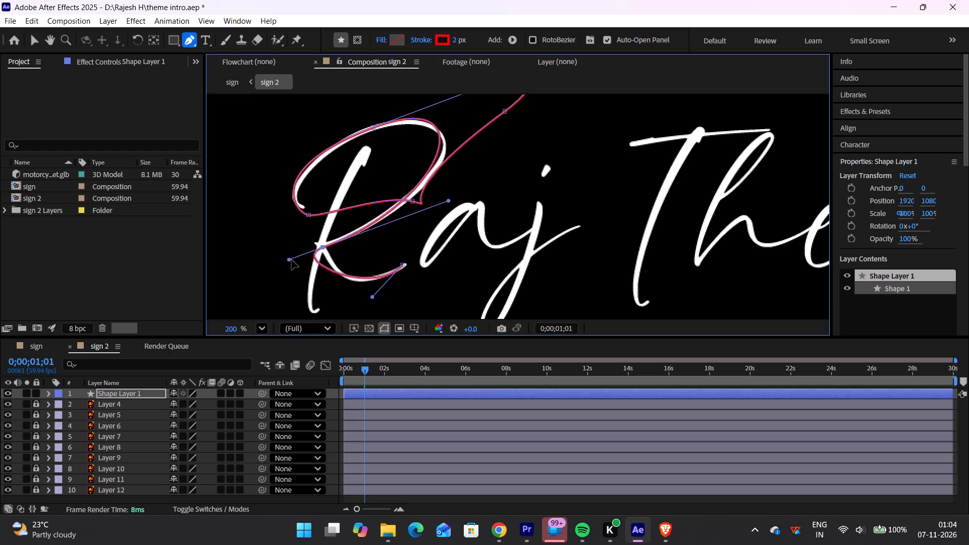
{"action": "left_click_drag", "start_coordinate": [292, 260], "coordinate": [300, 255]}
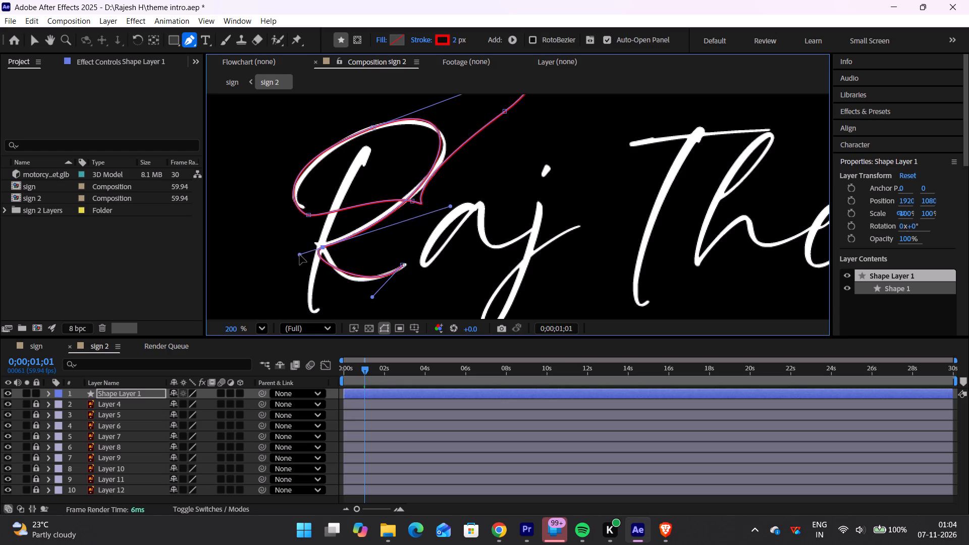
{"action": "left_click_drag", "start_coordinate": [300, 255], "coordinate": [299, 254]}
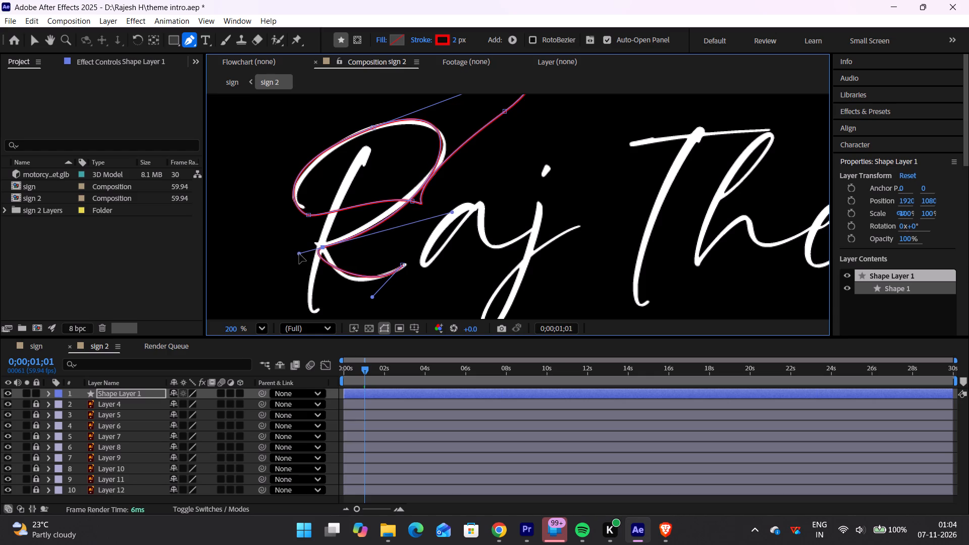
{"action": "left_click_drag", "start_coordinate": [299, 254], "coordinate": [299, 255]}
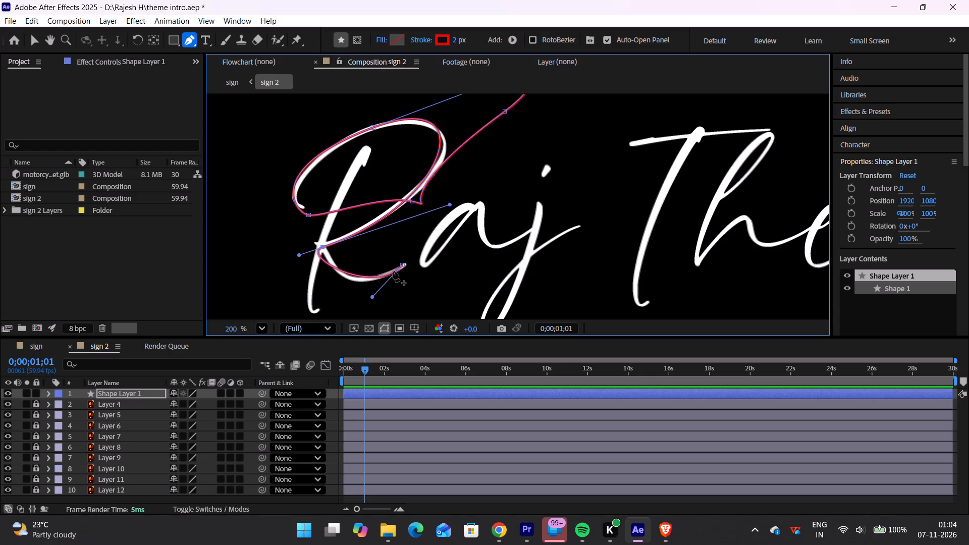
Fit the curve to the R's leg by nudging its end point, lengthening the incoming handle and retracting the stem junction's outgoing handle.
{"action": "left_click", "coordinate": [406, 266]}
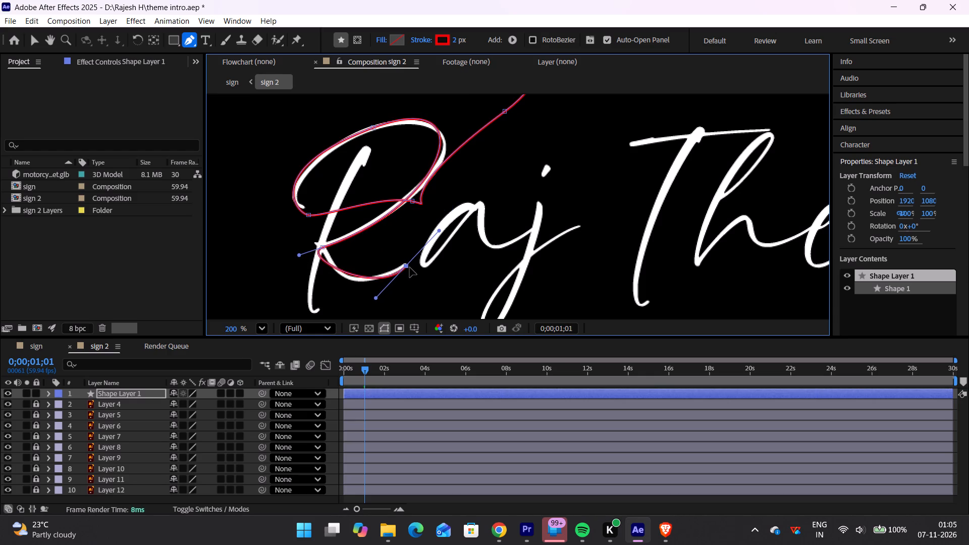
{"action": "left_click_drag", "start_coordinate": [374, 298], "coordinate": [372, 300]}
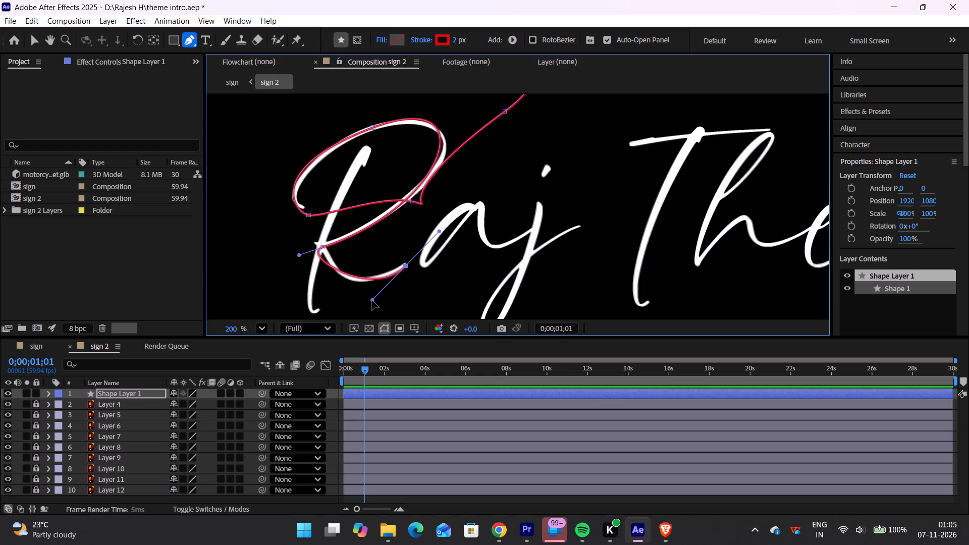
{"action": "left_click_drag", "start_coordinate": [372, 300], "coordinate": [365, 304]}
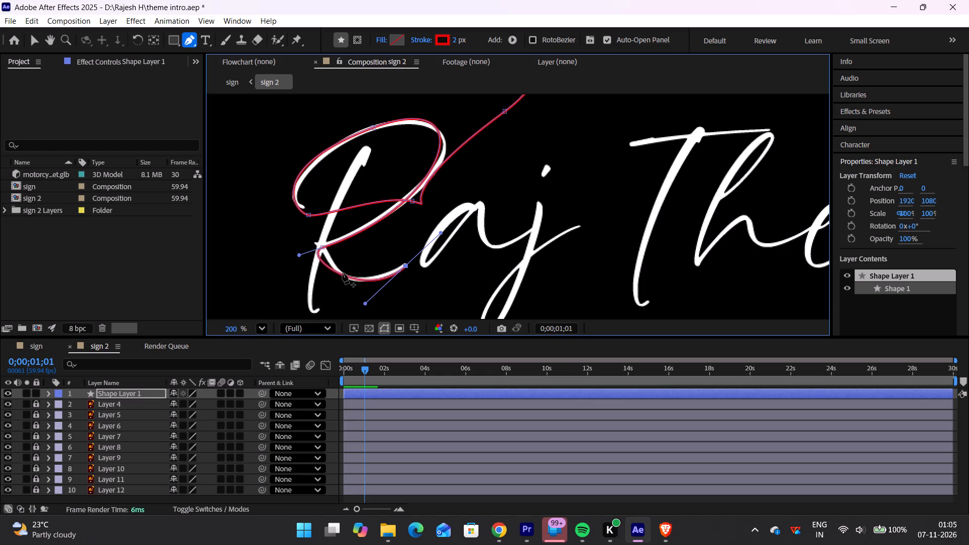
{"action": "left_click_drag", "start_coordinate": [299, 255], "coordinate": [308, 252]}
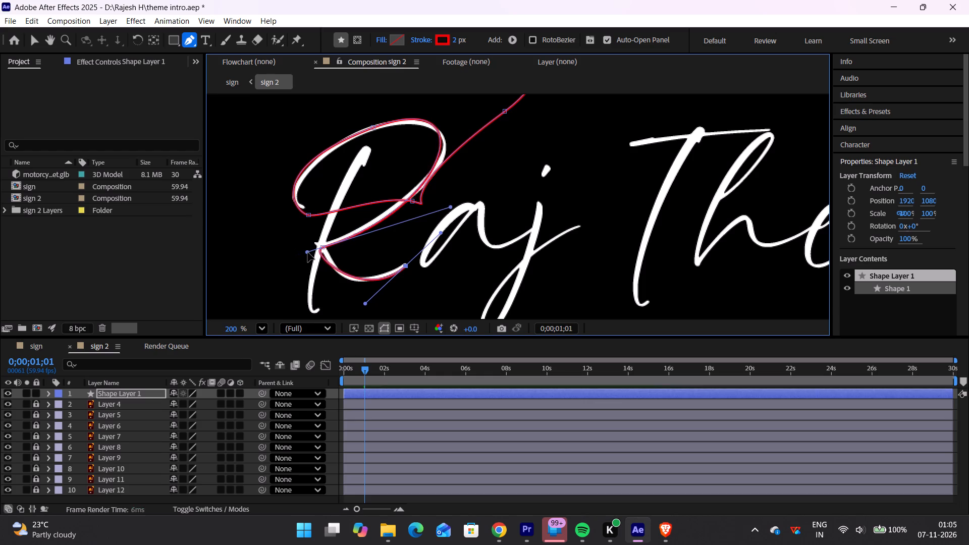
{"action": "left_click_drag", "start_coordinate": [308, 252], "coordinate": [318, 250]}
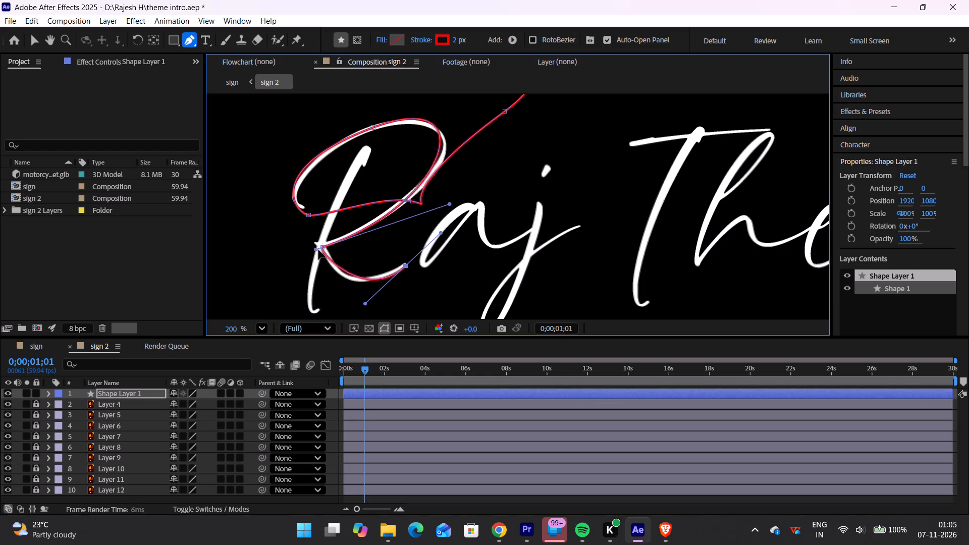
{"action": "left_click_drag", "start_coordinate": [318, 250], "coordinate": [319, 247]}
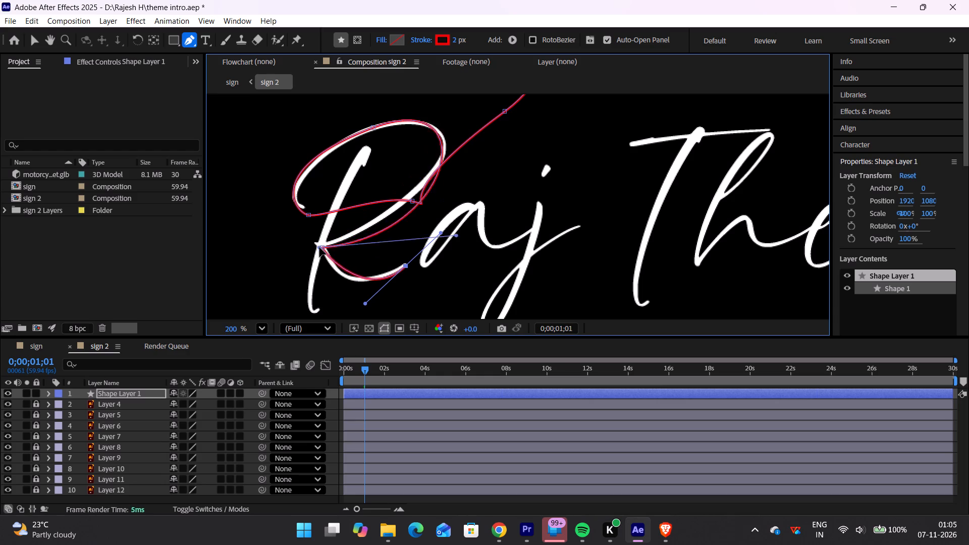
{"action": "left_click_drag", "start_coordinate": [319, 247], "coordinate": [317, 249]}
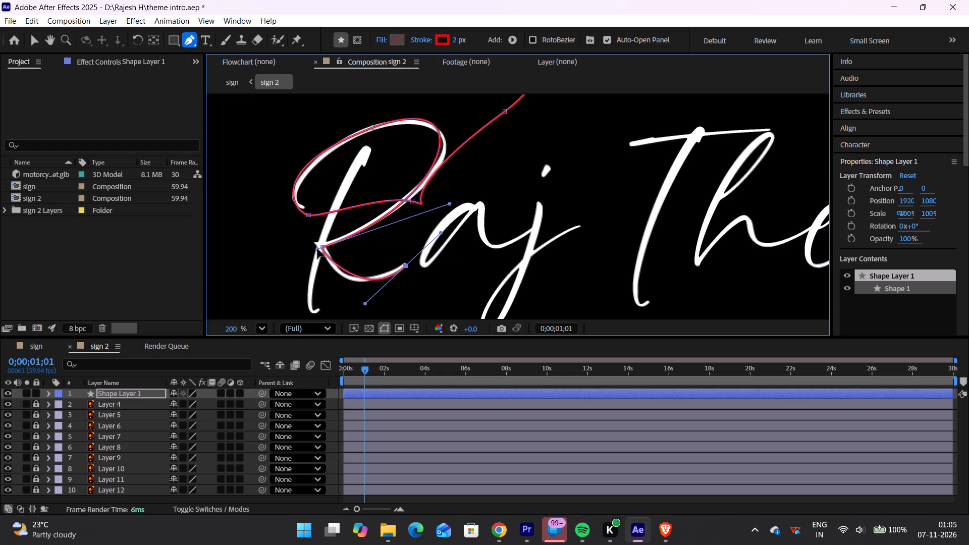
{"action": "left_click_drag", "start_coordinate": [317, 249], "coordinate": [317, 249]}
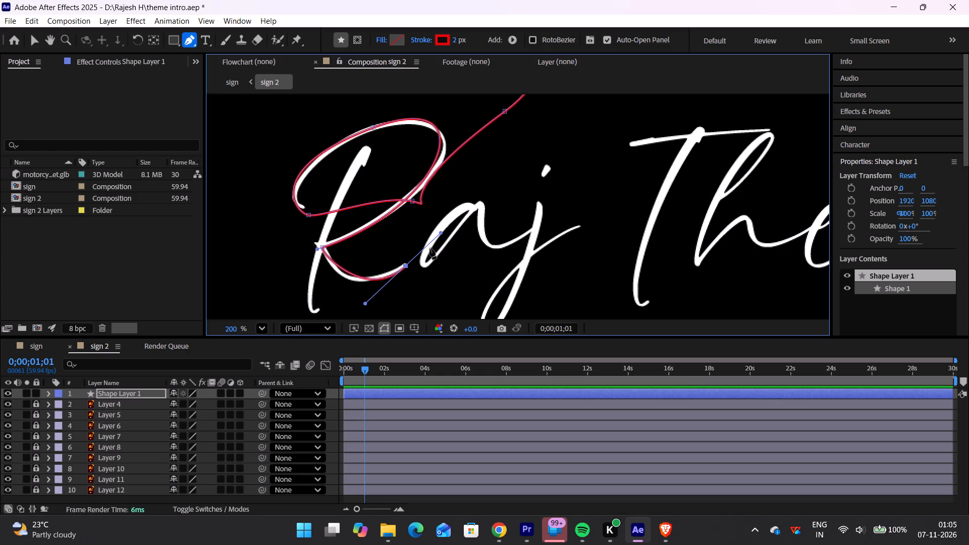
Shorten the outgoing handle at the end point of the R's leg and extend its incoming handle to fit the curve.
{"action": "left_click_drag", "start_coordinate": [440, 235], "coordinate": [449, 222]}
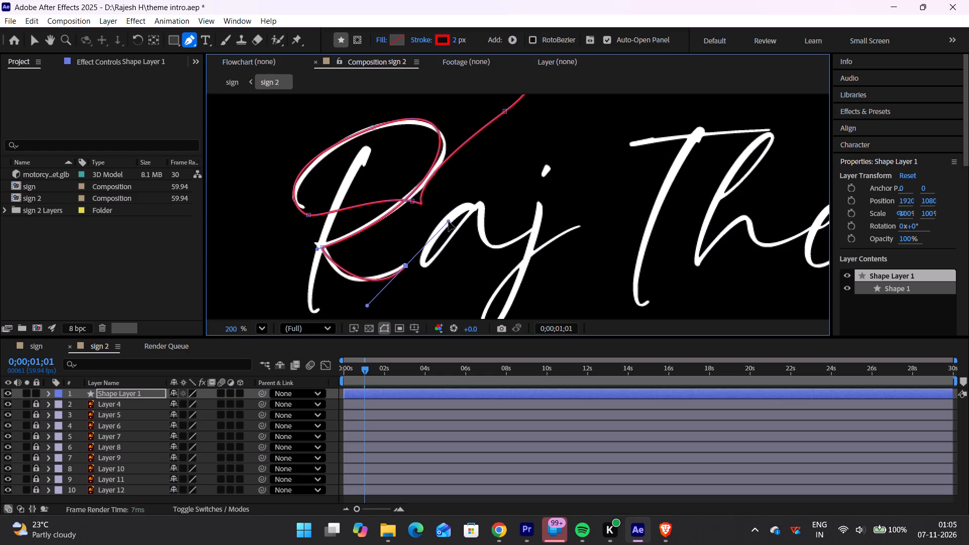
{"action": "left_click_drag", "start_coordinate": [449, 222], "coordinate": [424, 249]}
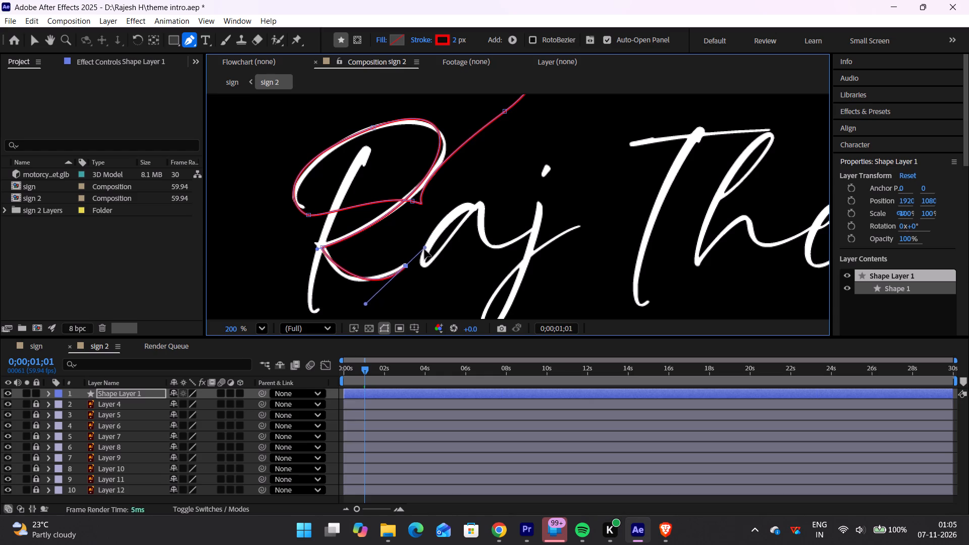
{"action": "left_click_drag", "start_coordinate": [424, 249], "coordinate": [426, 251]}
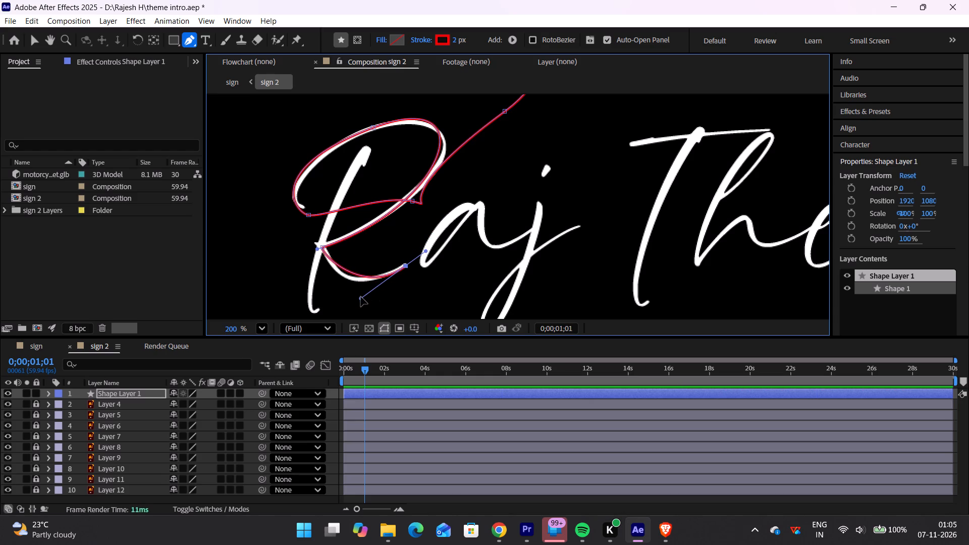
{"action": "left_click_drag", "start_coordinate": [361, 297], "coordinate": [348, 305]}
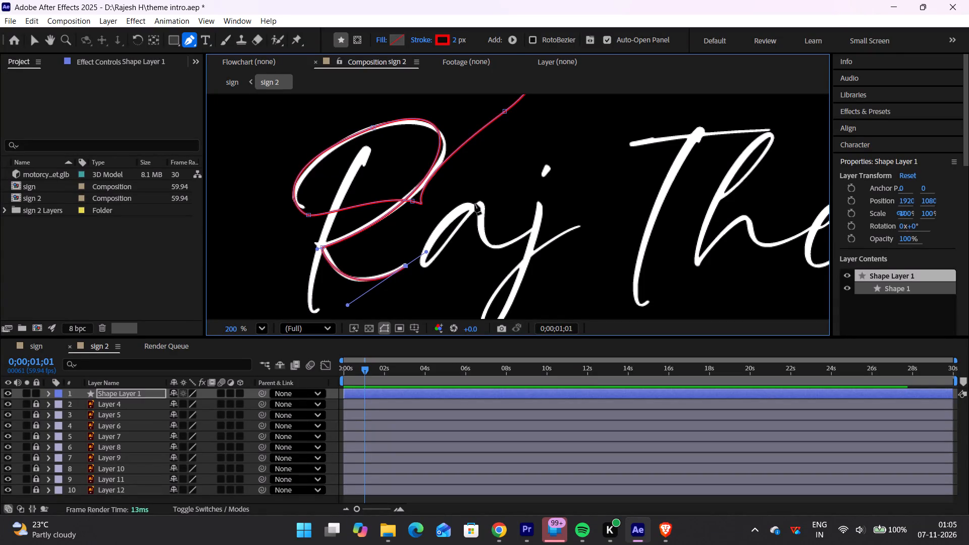
Trace the a's bowl with curved points at its top and bottom, fitting their handles and nudging the bottom point onto the lettering.
{"action": "left_click_drag", "start_coordinate": [475, 204], "coordinate": [494, 212]}
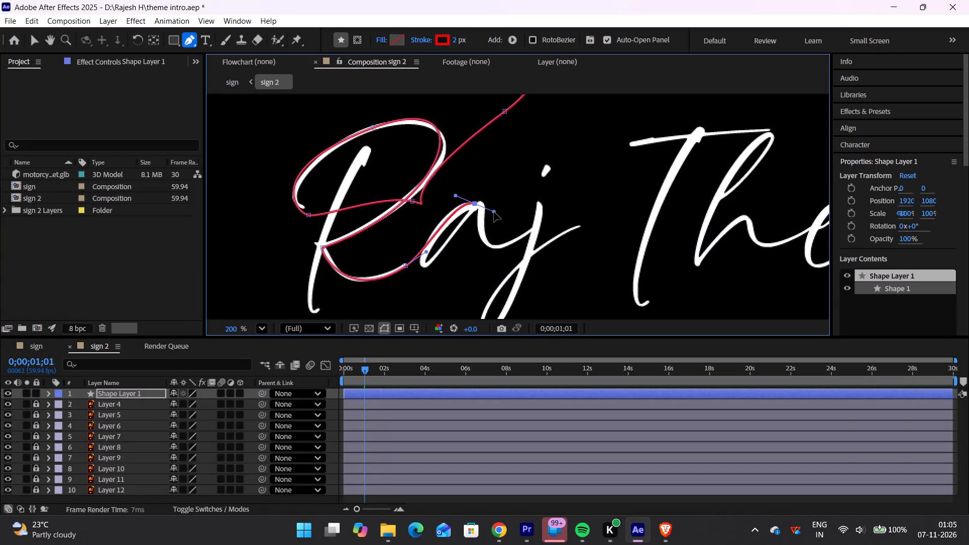
{"action": "left_click_drag", "start_coordinate": [494, 212], "coordinate": [495, 214]}
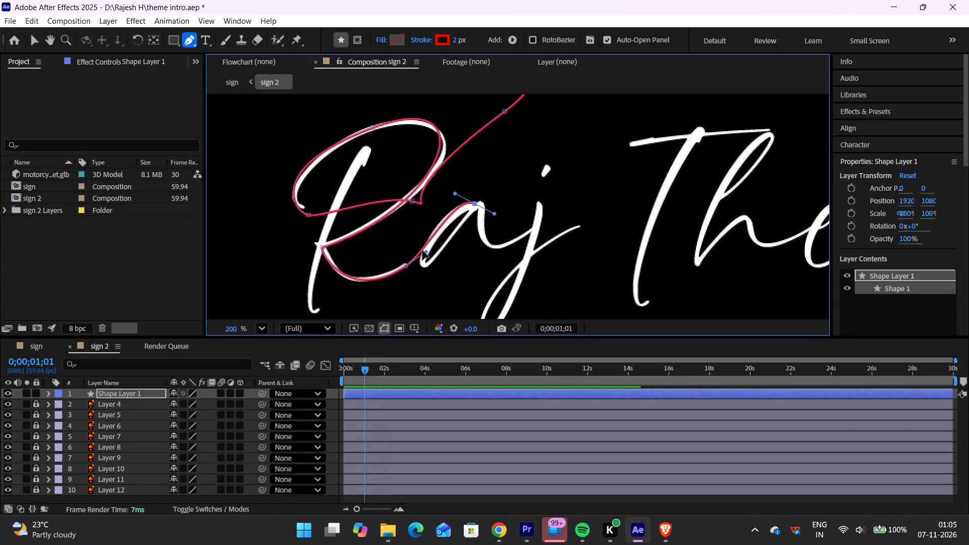
{"action": "left_click_drag", "start_coordinate": [418, 269], "coordinate": [508, 256]}
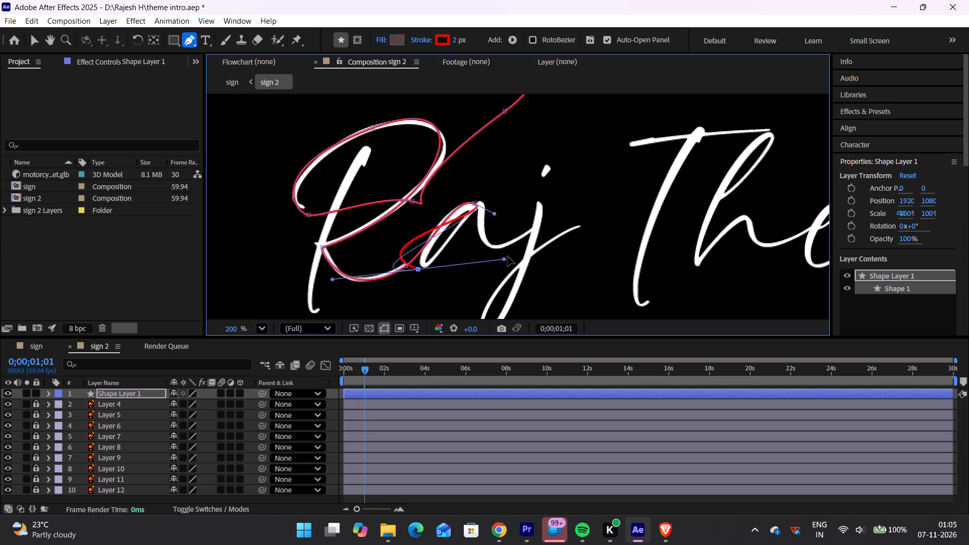
{"action": "left_click_drag", "start_coordinate": [508, 256], "coordinate": [421, 302]}
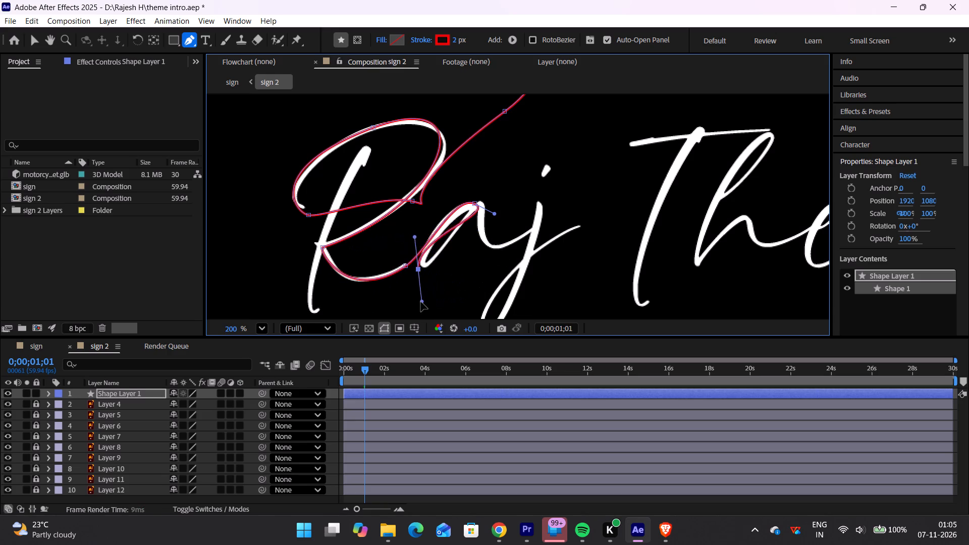
{"action": "left_click_drag", "start_coordinate": [421, 302], "coordinate": [433, 313]}
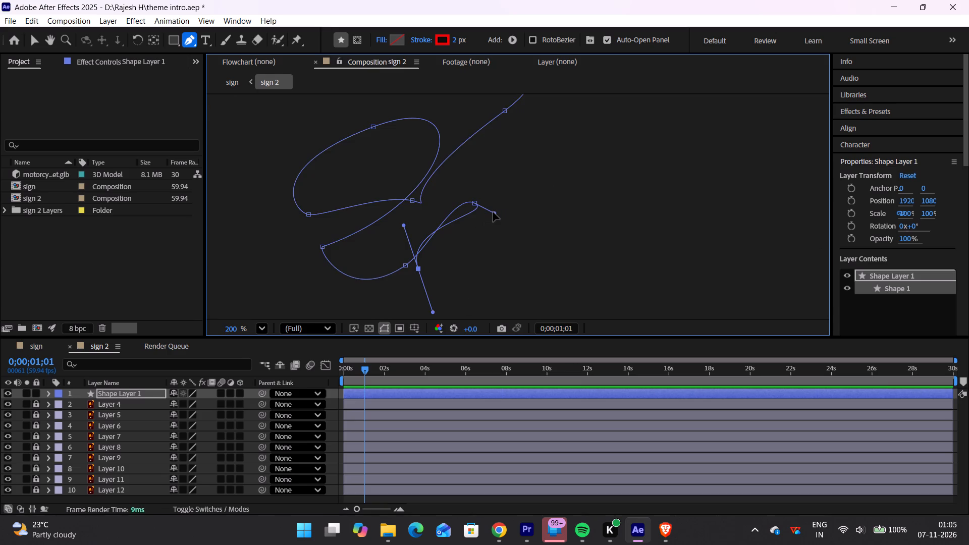
{"action": "left_click_drag", "start_coordinate": [493, 212], "coordinate": [489, 203]}
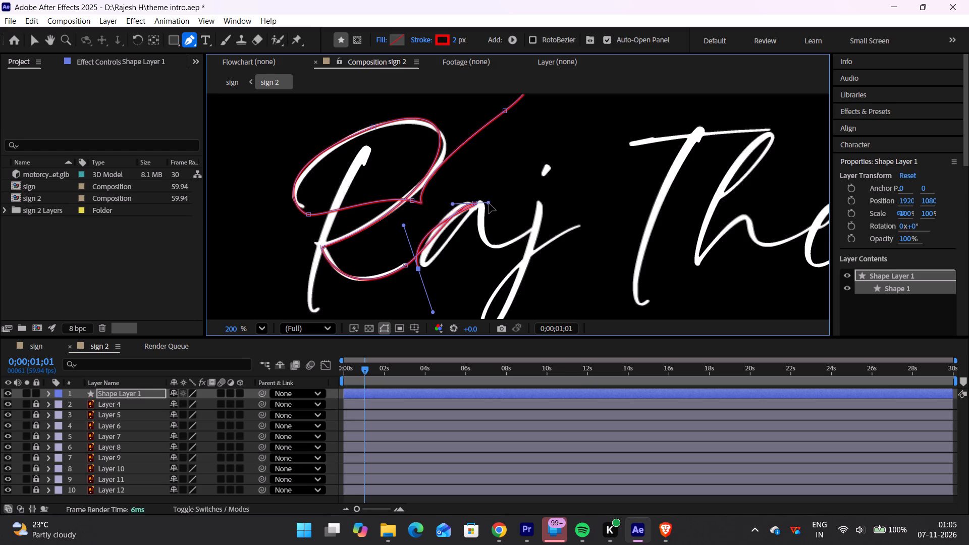
{"action": "left_click_drag", "start_coordinate": [489, 203], "coordinate": [486, 209]}
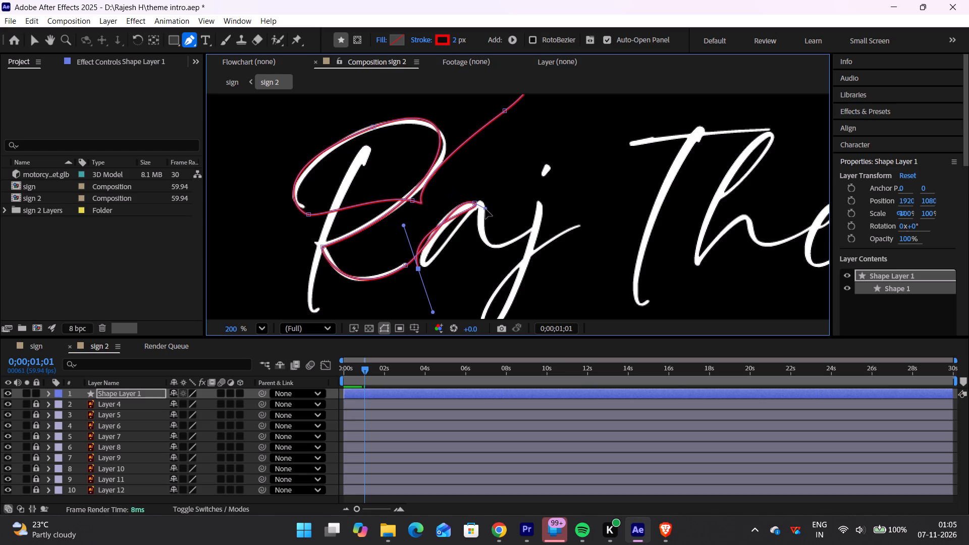
{"action": "left_click_drag", "start_coordinate": [419, 269], "coordinate": [425, 269]}
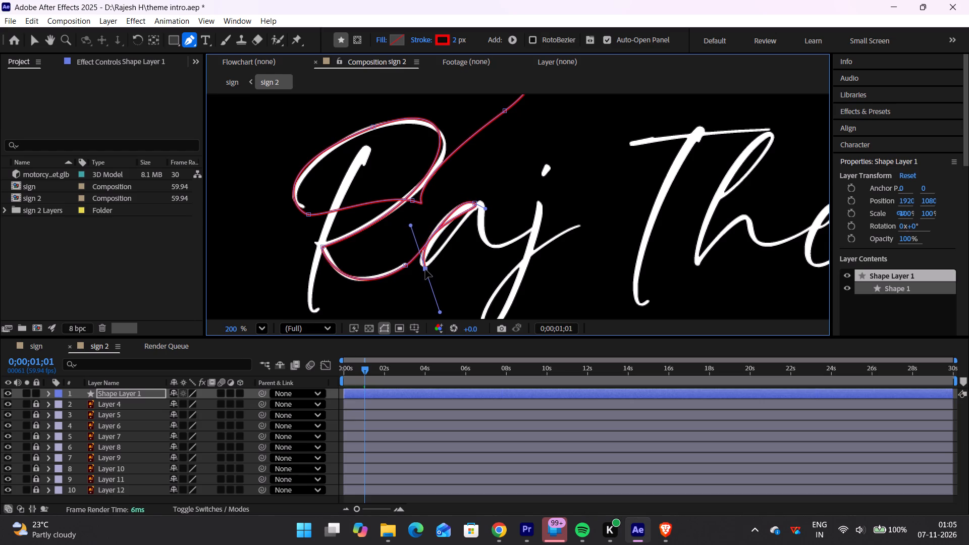
{"action": "left_click_drag", "start_coordinate": [425, 269], "coordinate": [426, 269]}
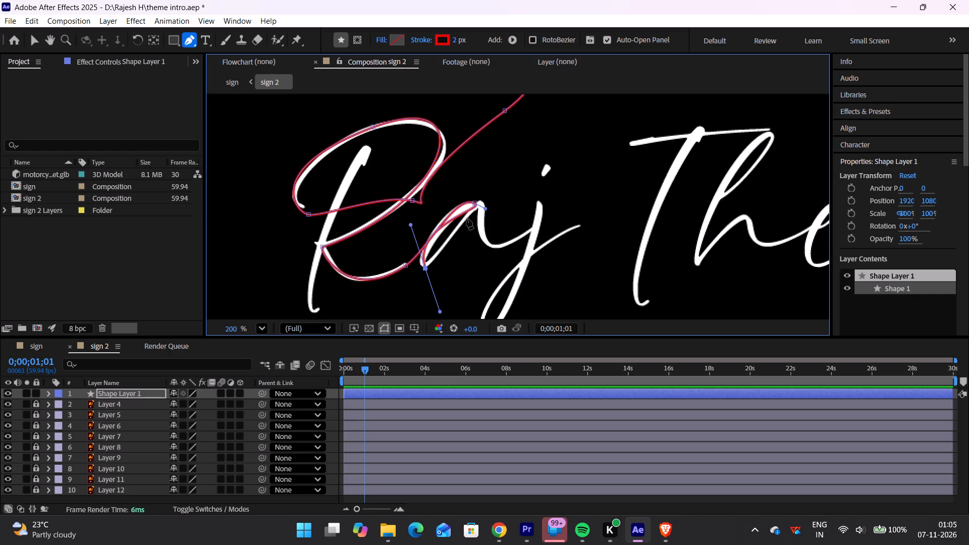
Add a path point just above the a's stem and shorten the bowl's bottom handle so the upstroke follows the lettering.
{"action": "left_click", "coordinate": [487, 189]}
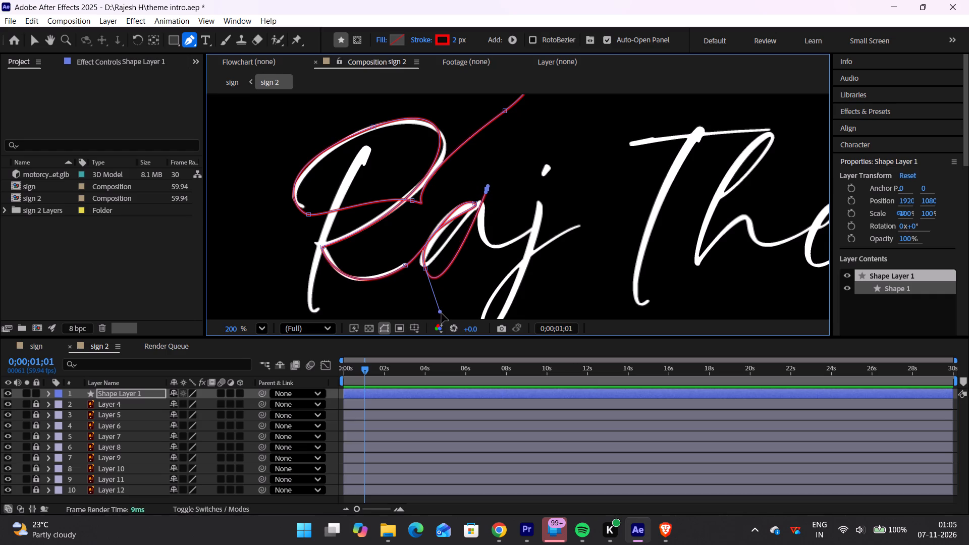
{"action": "left_click_drag", "start_coordinate": [442, 313], "coordinate": [435, 292]}
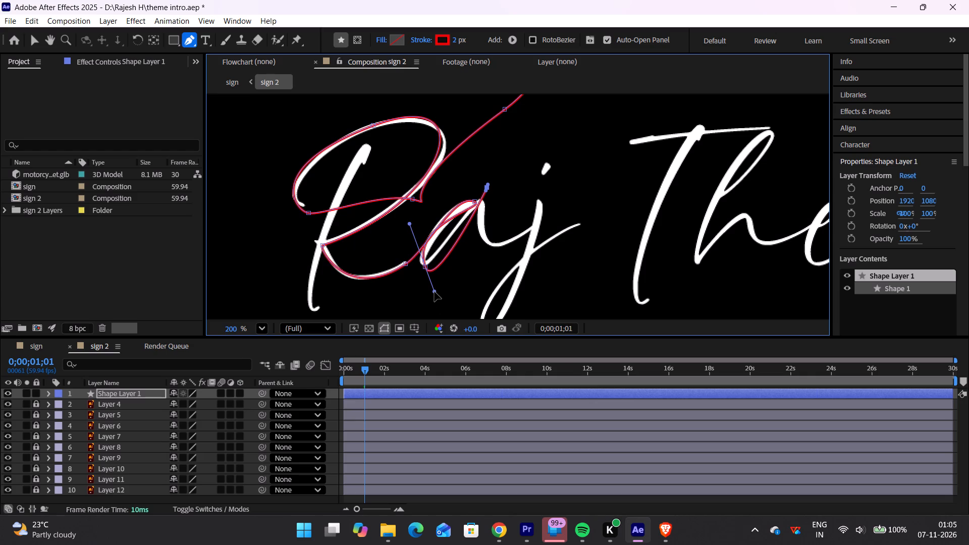
{"action": "left_click_drag", "start_coordinate": [435, 292], "coordinate": [430, 277]}
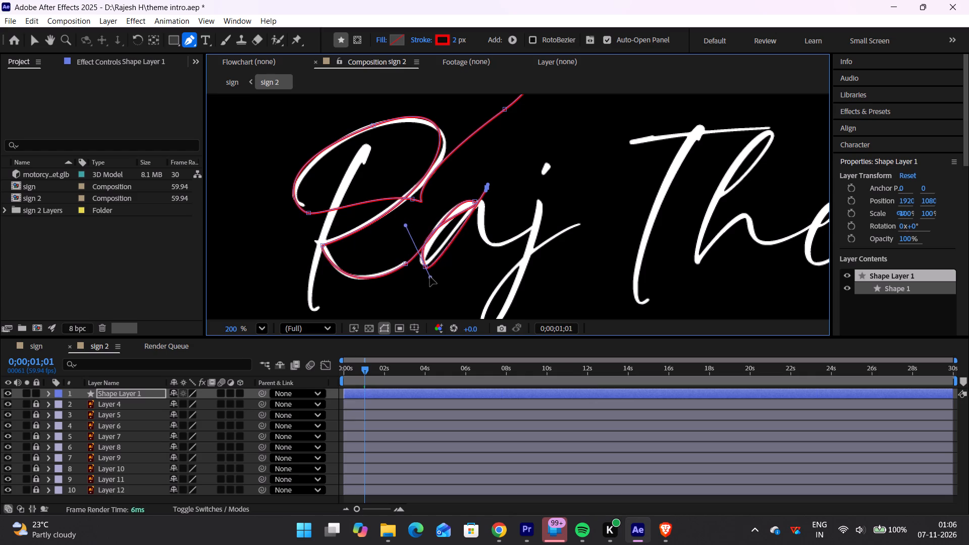
{"action": "left_click_drag", "start_coordinate": [430, 277], "coordinate": [427, 277]}
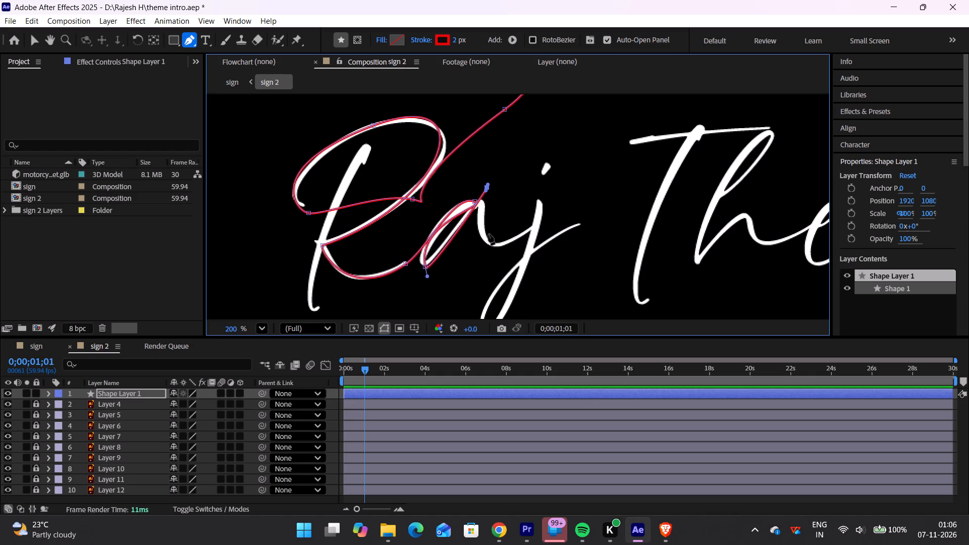
{"action": "left_click", "coordinate": [487, 188]}
Trace the a's downstroke to a curved point at its base, levelling the handles and nudging the point onto the lettering.
{"action": "scroll", "coordinate": [487, 188], "scroll_direction": "up", "scroll_amount": 9, "text": "ctrl"}
{"action": "scroll", "coordinate": [487, 188], "scroll_direction": "down", "scroll_amount": 1, "text": "ctrl"}
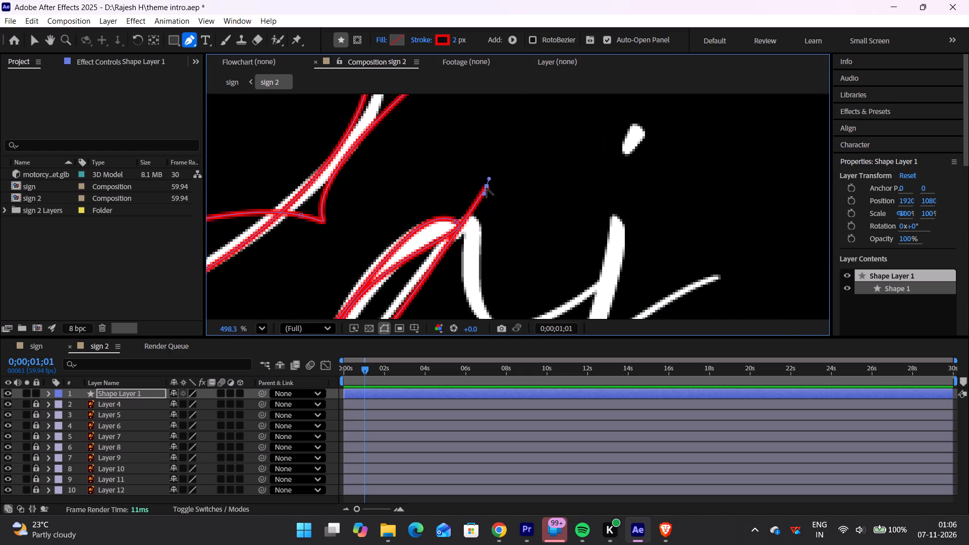
{"action": "scroll", "coordinate": [487, 188], "scroll_direction": "down", "scroll_amount": 7, "text": "ctrl"}
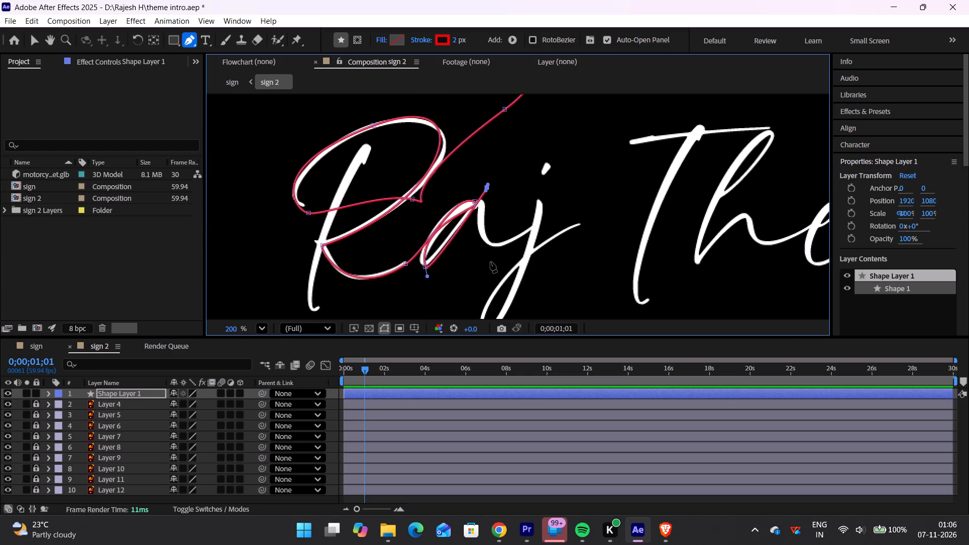
{"action": "left_click_drag", "start_coordinate": [493, 249], "coordinate": [516, 254]}
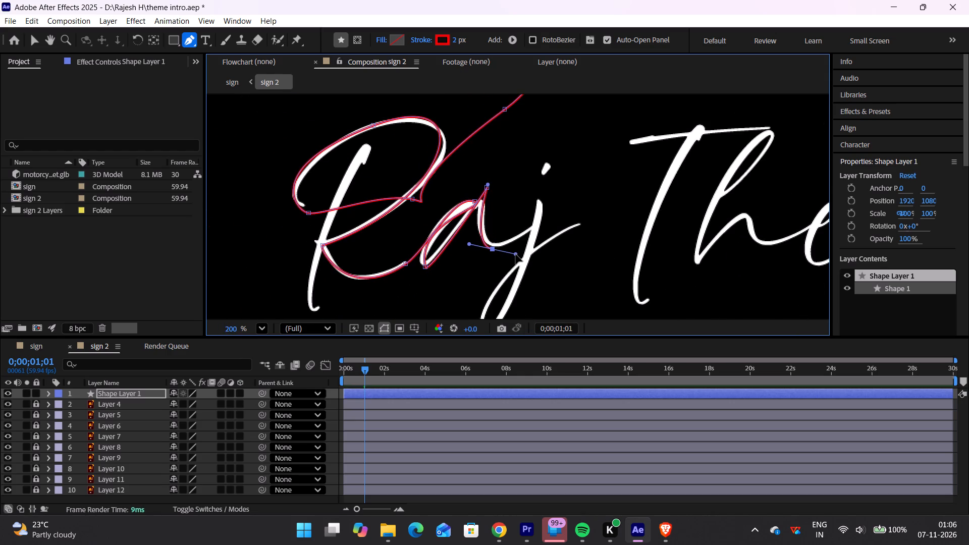
{"action": "left_click_drag", "start_coordinate": [516, 254], "coordinate": [519, 249]}
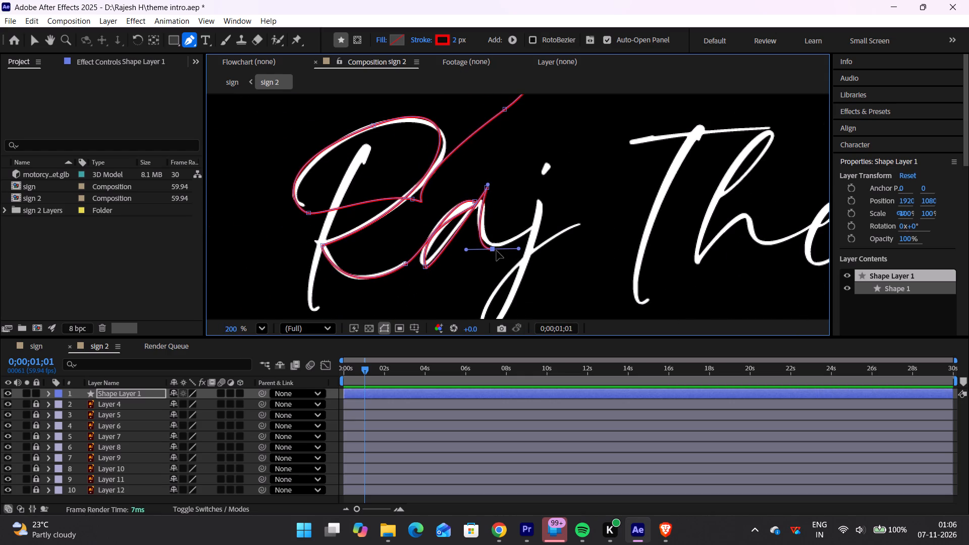
{"action": "left_click", "coordinate": [494, 251]}
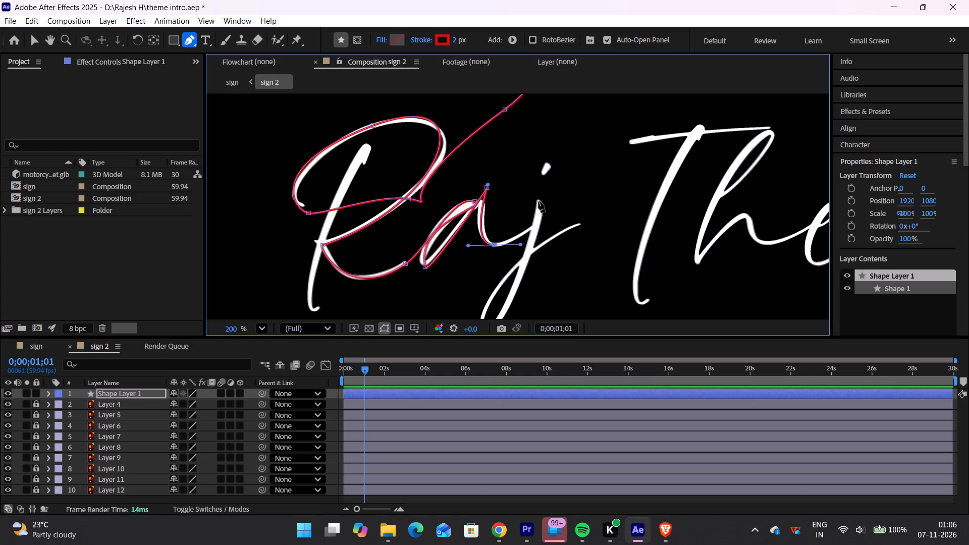
Extend the path to a curved point at the top of the j's stem, fine-tuning its position and both handles.
{"action": "left_click_drag", "start_coordinate": [541, 201], "coordinate": [525, 192]}
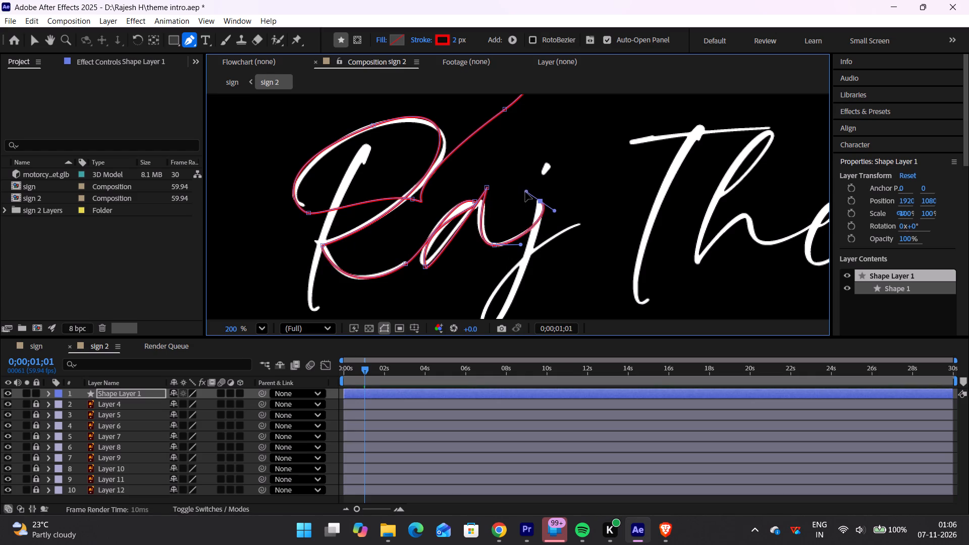
{"action": "left_click_drag", "start_coordinate": [525, 192], "coordinate": [535, 192]}
{"action": "left_click_drag", "start_coordinate": [535, 192], "coordinate": [533, 188]}
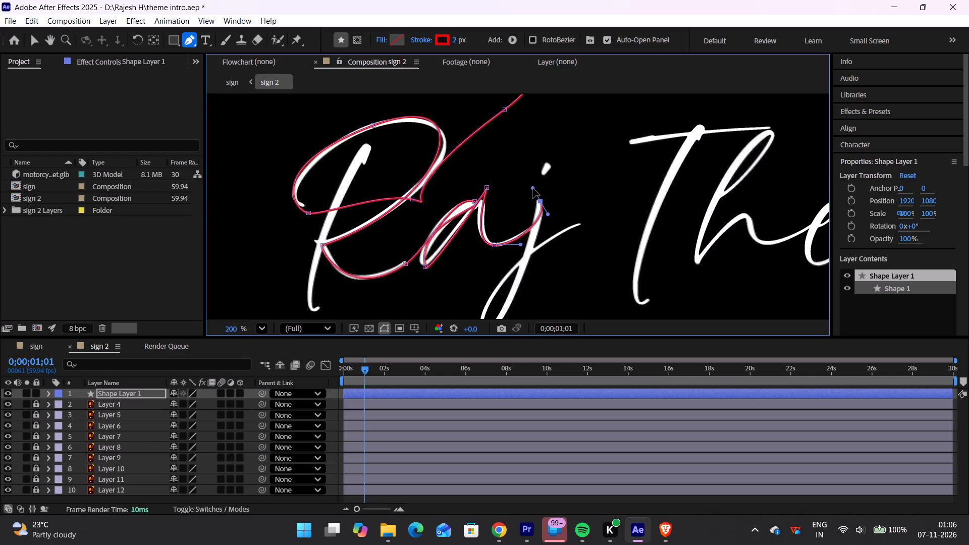
{"action": "left_click_drag", "start_coordinate": [533, 188], "coordinate": [533, 191]}
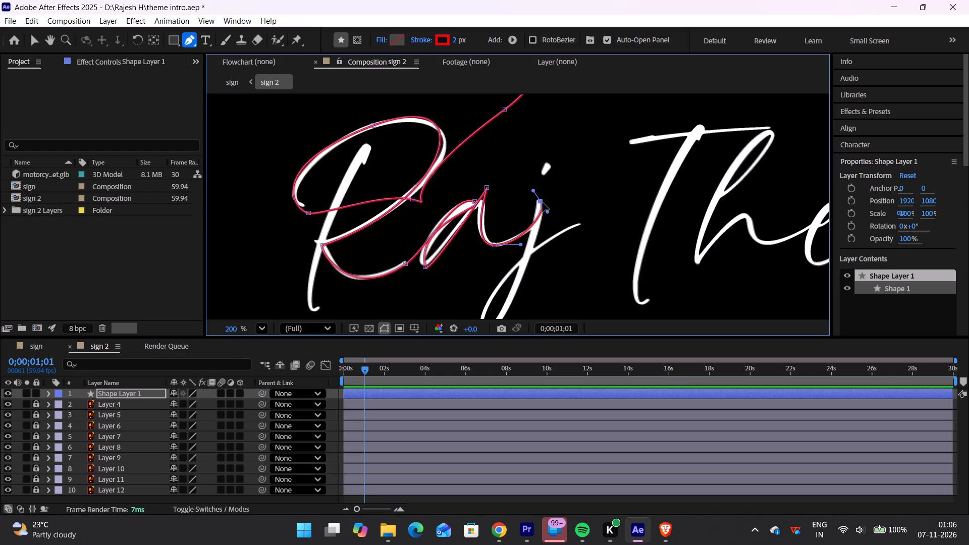
{"action": "left_click", "coordinate": [543, 202]}
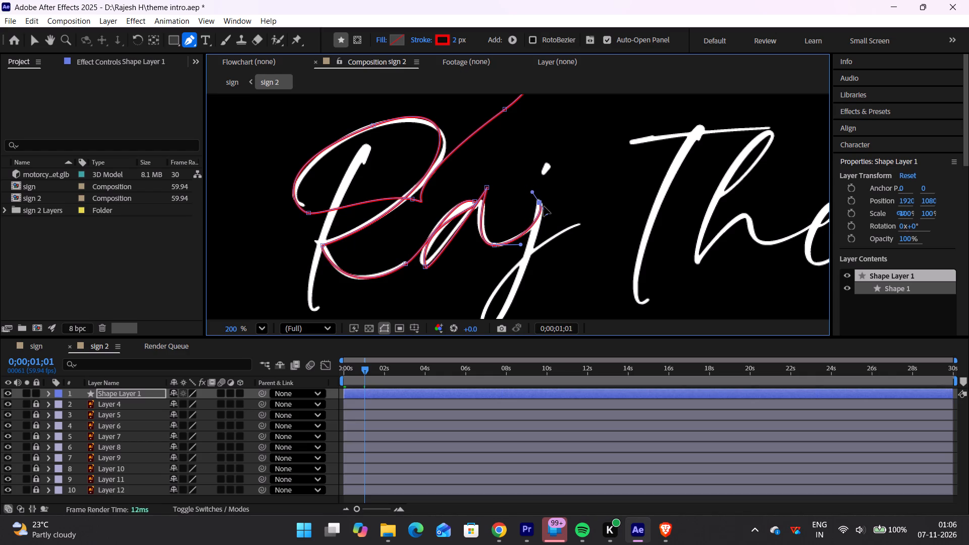
{"action": "left_click_drag", "start_coordinate": [549, 211], "coordinate": [546, 215]}
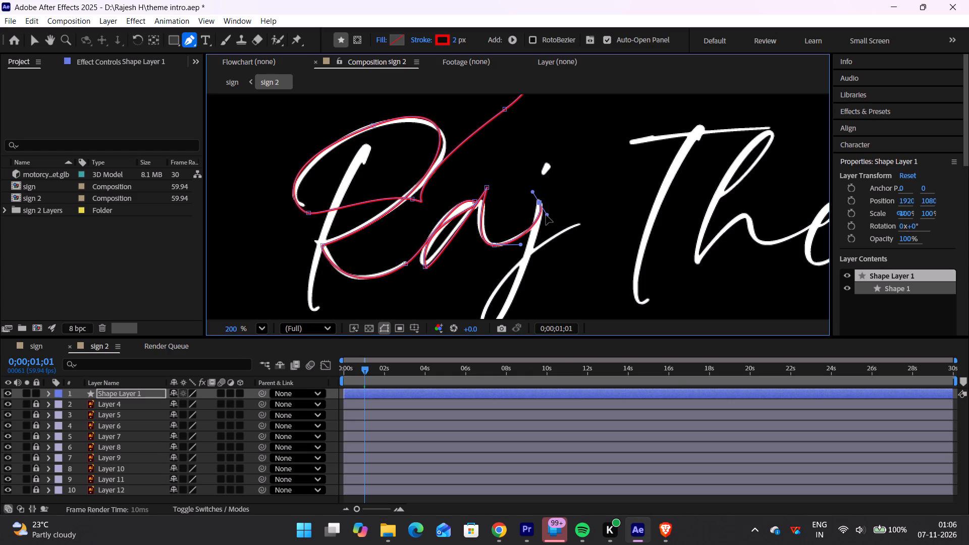
{"action": "left_click_drag", "start_coordinate": [546, 215], "coordinate": [545, 216]}
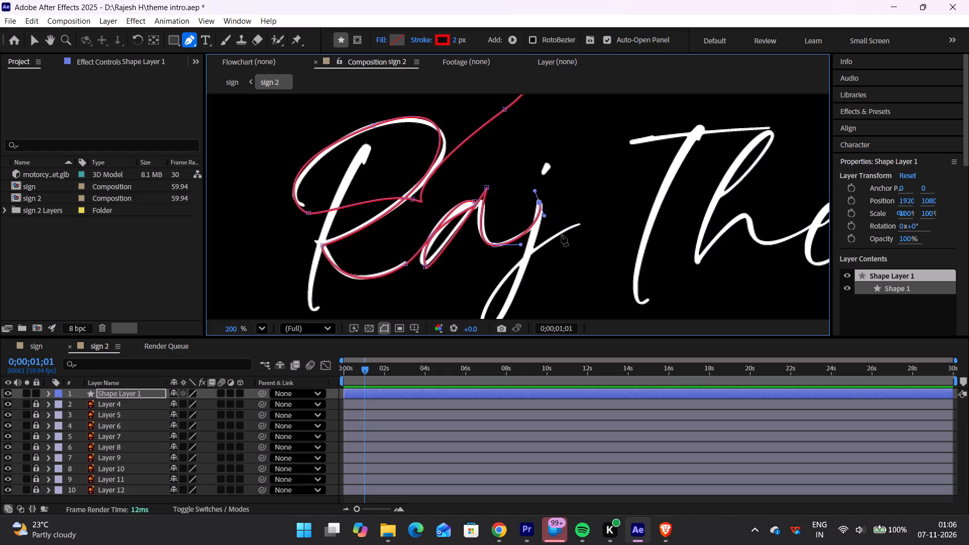
Trace the j's descender to a curved point at the bottom of its loop, adjusting the handles and nudging the point onto the lettering.
{"action": "scroll", "coordinate": [562, 235], "scroll_direction": "down", "scroll_amount": 1}
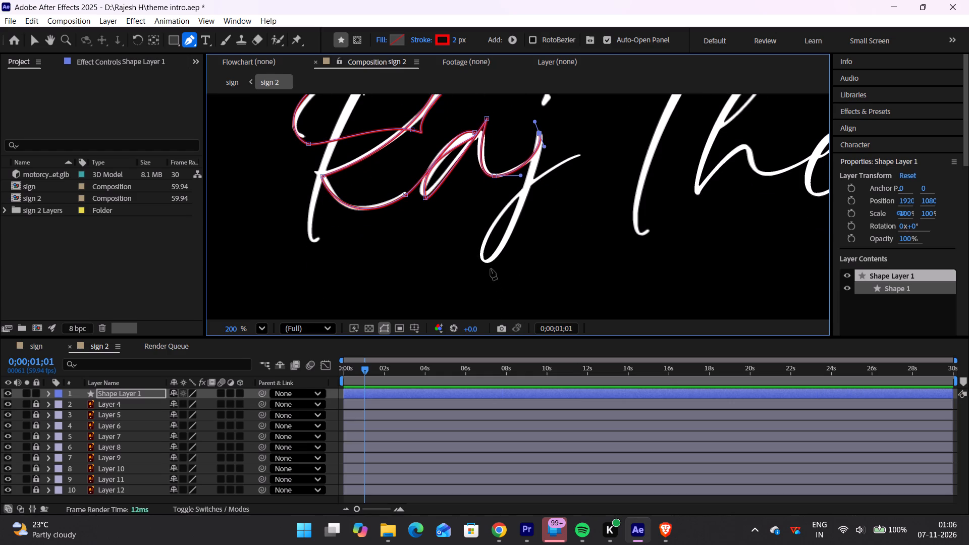
{"action": "left_click_drag", "start_coordinate": [487, 262], "coordinate": [456, 257]}
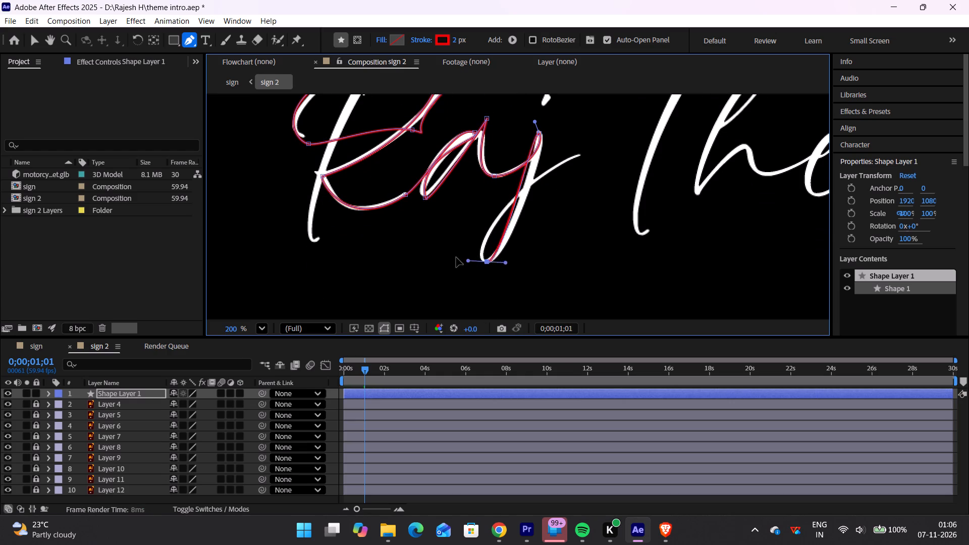
{"action": "left_click_drag", "start_coordinate": [456, 257], "coordinate": [449, 262]}
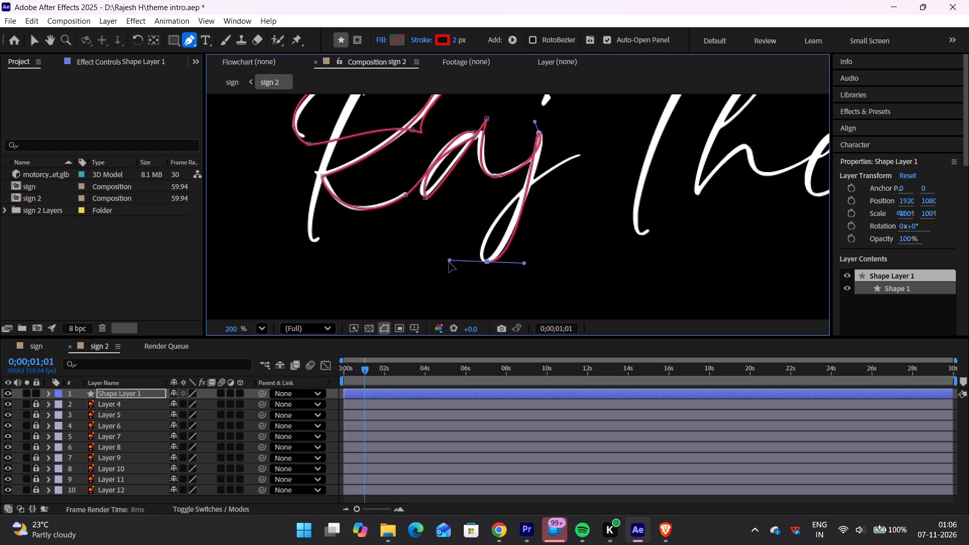
{"action": "left_click_drag", "start_coordinate": [449, 262], "coordinate": [458, 266]}
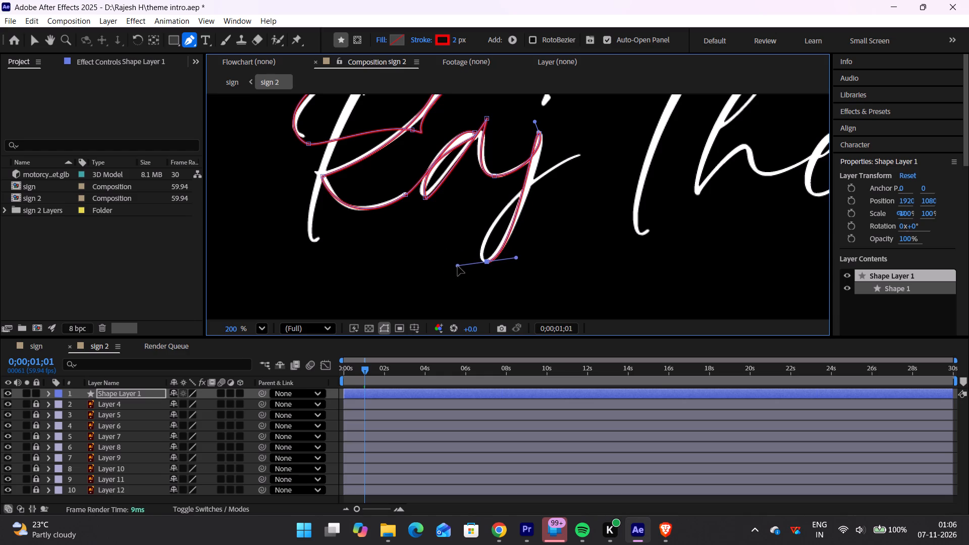
{"action": "left_click", "coordinate": [489, 263]}
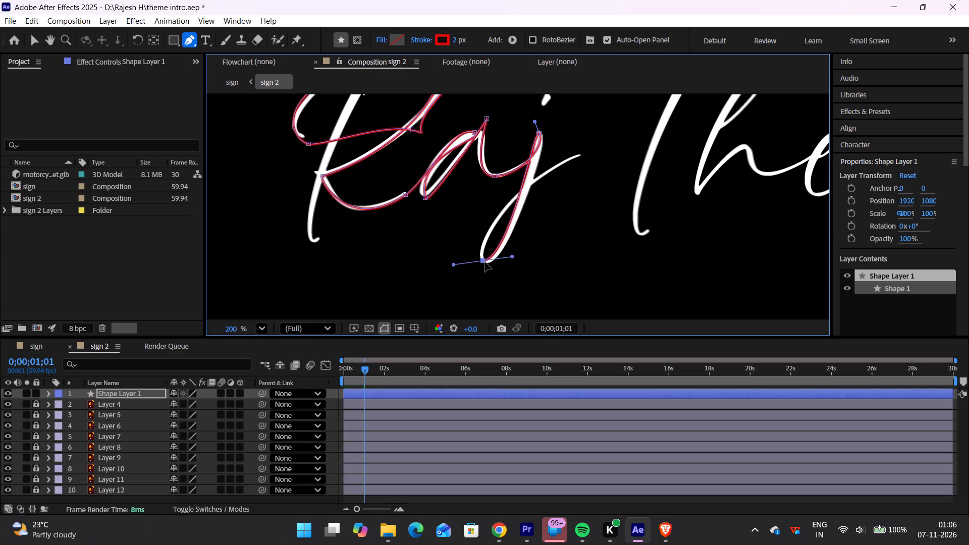
Extend the path up from the j's loop to a curved point at the tip of its exit stroke, lengthening the handles to follow the lettering.
{"action": "left_click_drag", "start_coordinate": [513, 256], "coordinate": [524, 252]}
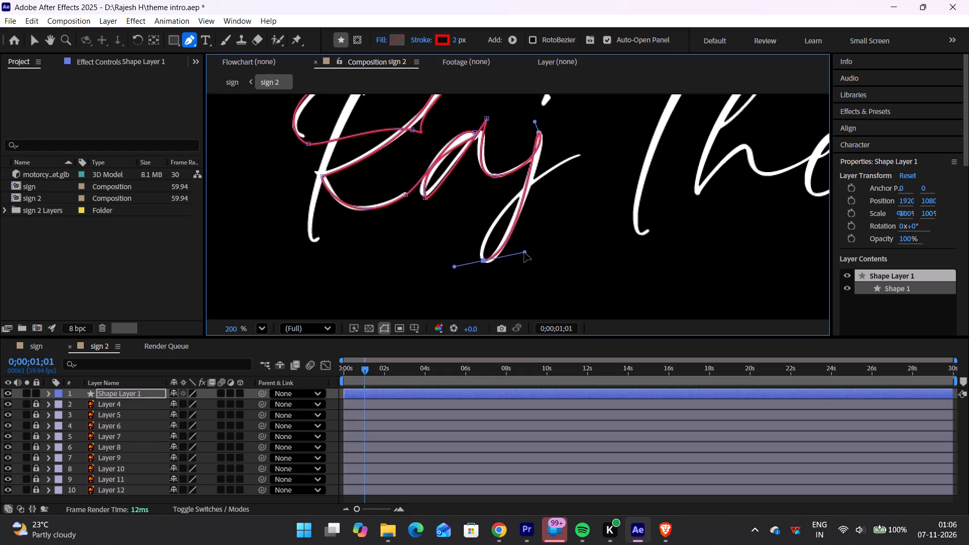
{"action": "left_click_drag", "start_coordinate": [524, 252], "coordinate": [524, 251]}
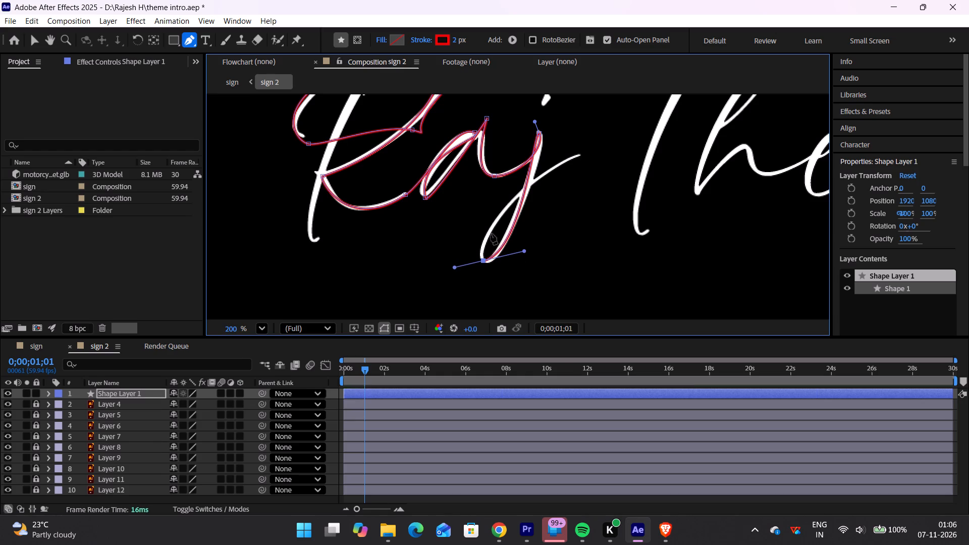
{"action": "left_click_drag", "start_coordinate": [510, 202], "coordinate": [514, 198]}
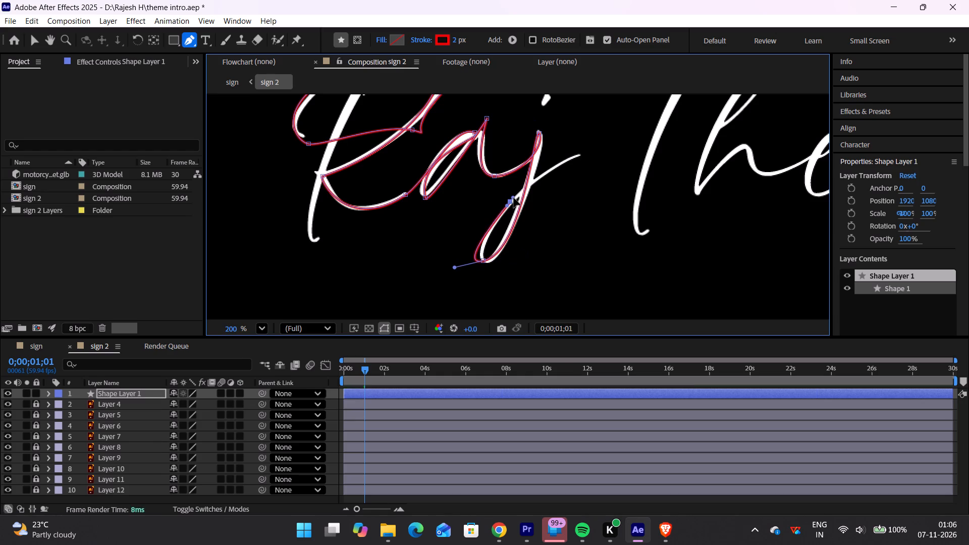
{"action": "left_click_drag", "start_coordinate": [514, 198], "coordinate": [523, 198]}
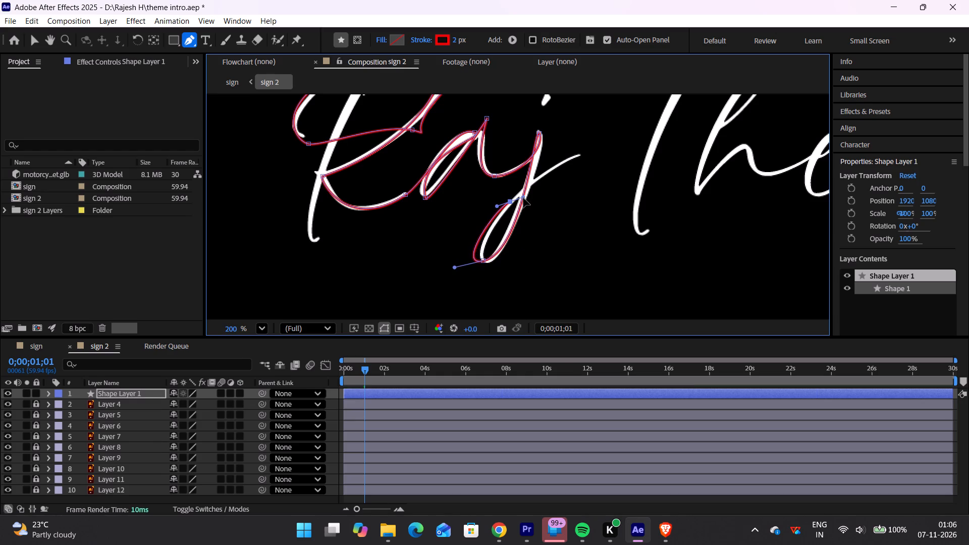
{"action": "left_click_drag", "start_coordinate": [523, 198], "coordinate": [523, 198]}
{"action": "left_click_drag", "start_coordinate": [511, 201], "coordinate": [552, 161]}
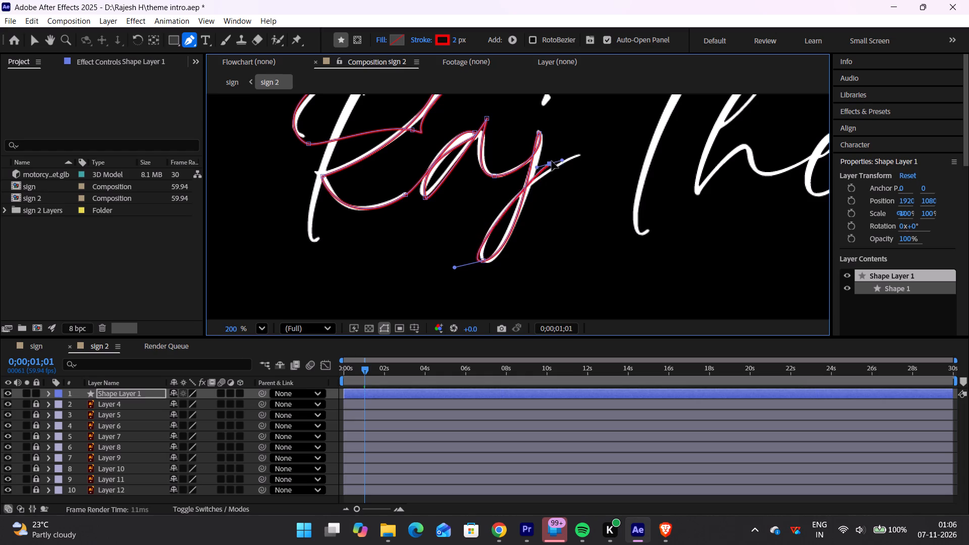
{"action": "left_click_drag", "start_coordinate": [552, 161], "coordinate": [580, 153]}
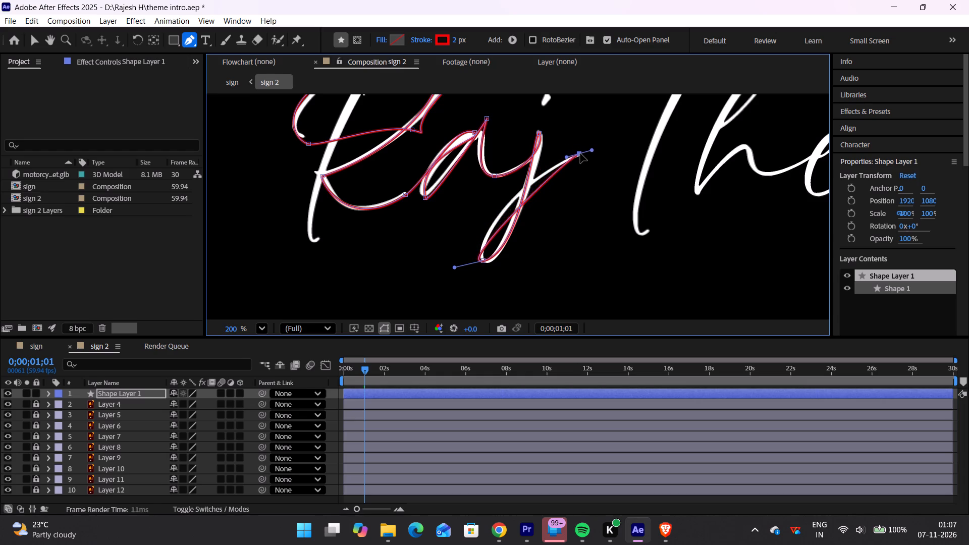
{"action": "left_click_drag", "start_coordinate": [580, 153], "coordinate": [580, 154]}
{"action": "left_click_drag", "start_coordinate": [567, 158], "coordinate": [563, 159]}
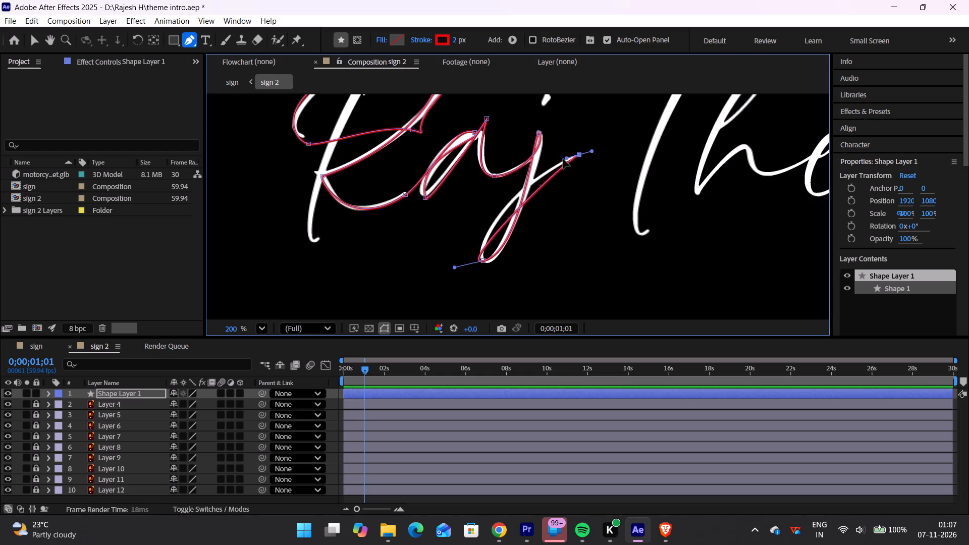
{"action": "left_click_drag", "start_coordinate": [563, 159], "coordinate": [539, 161]}
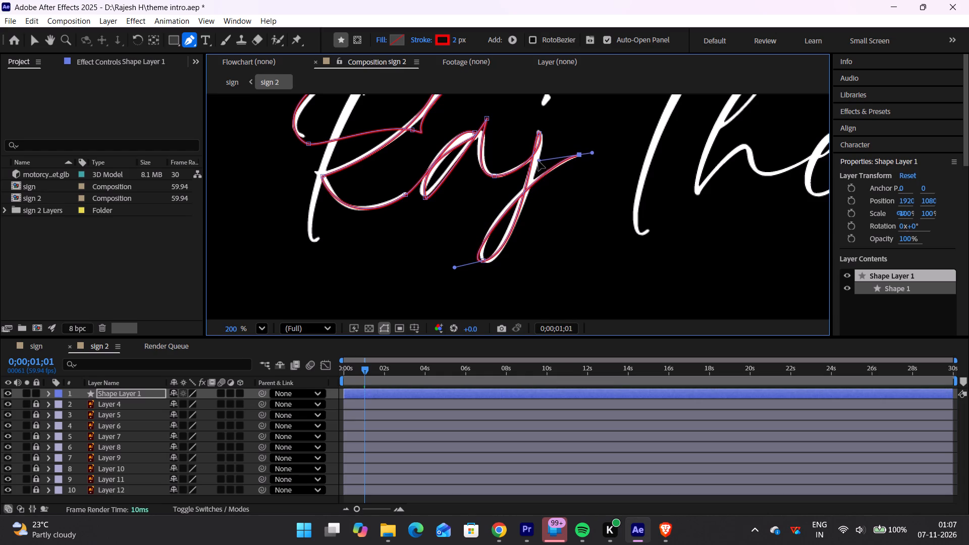
{"action": "left_click_drag", "start_coordinate": [539, 161], "coordinate": [537, 161]}
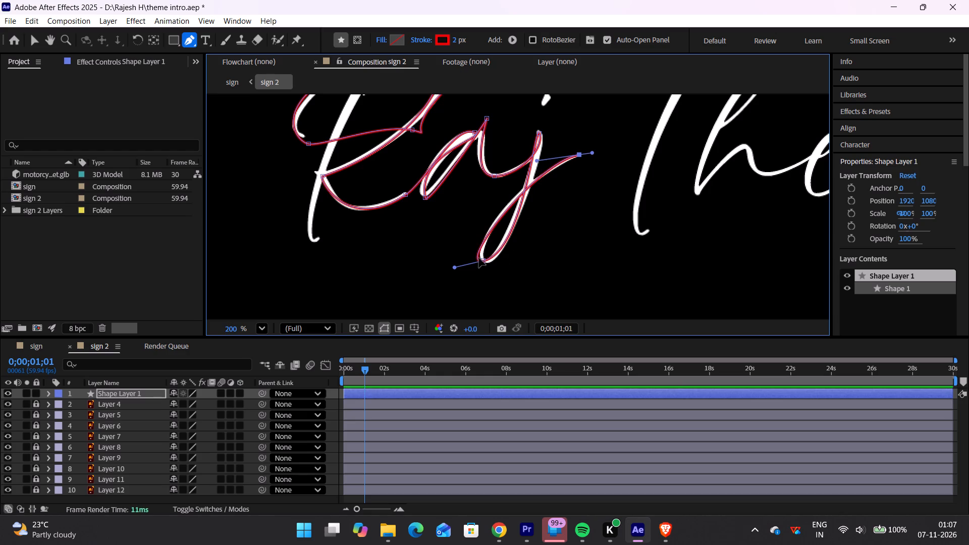
Nudge the point at the bottom of the j's loop onto the lettering and level its handles.
{"action": "left_click", "coordinate": [481, 260]}
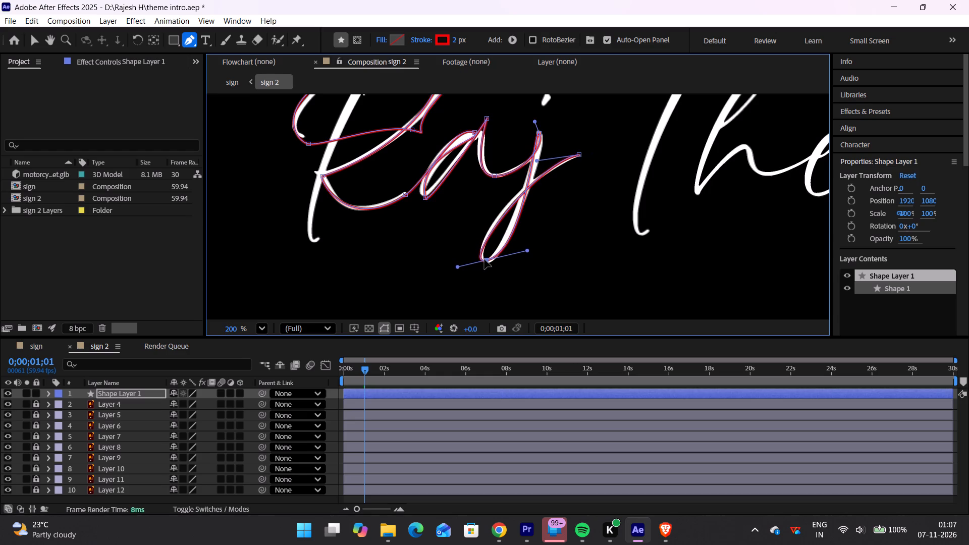
{"action": "left_click", "coordinate": [460, 267]}
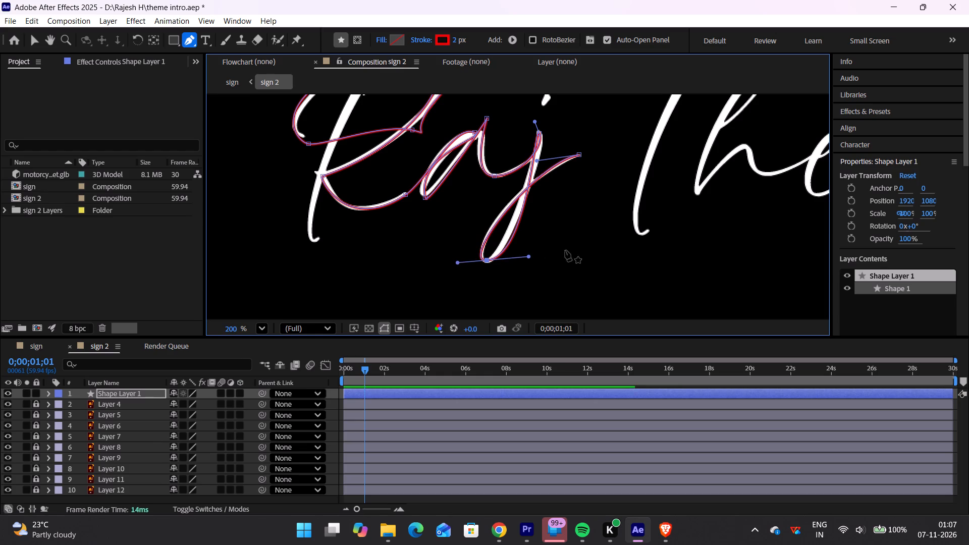
Resume the path at the tip of the j's exit stroke and sweep it up to a curved point above the word The.
{"action": "scroll", "coordinate": [593, 236], "scroll_direction": "down", "scroll_amount": 4, "text": "ctrl"}
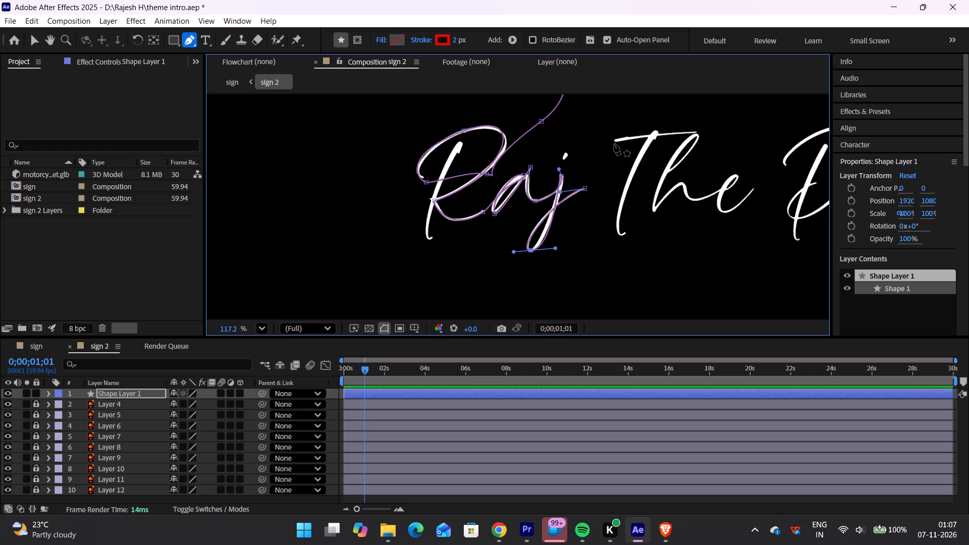
{"action": "scroll", "coordinate": [616, 141], "scroll_direction": "up", "scroll_amount": 1}
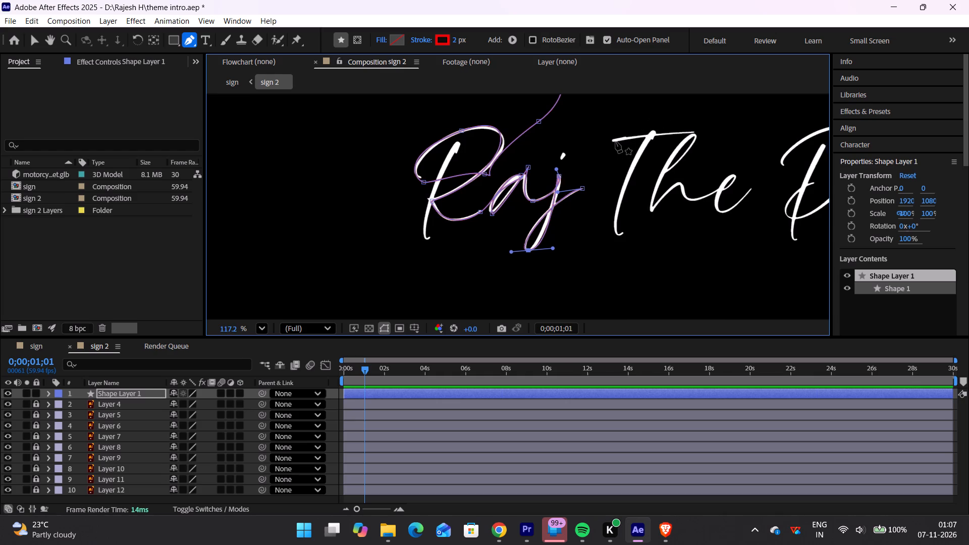
{"action": "scroll", "coordinate": [616, 141], "scroll_direction": "up", "scroll_amount": 1}
{"action": "scroll", "coordinate": [616, 141], "scroll_direction": "down", "scroll_amount": 1}
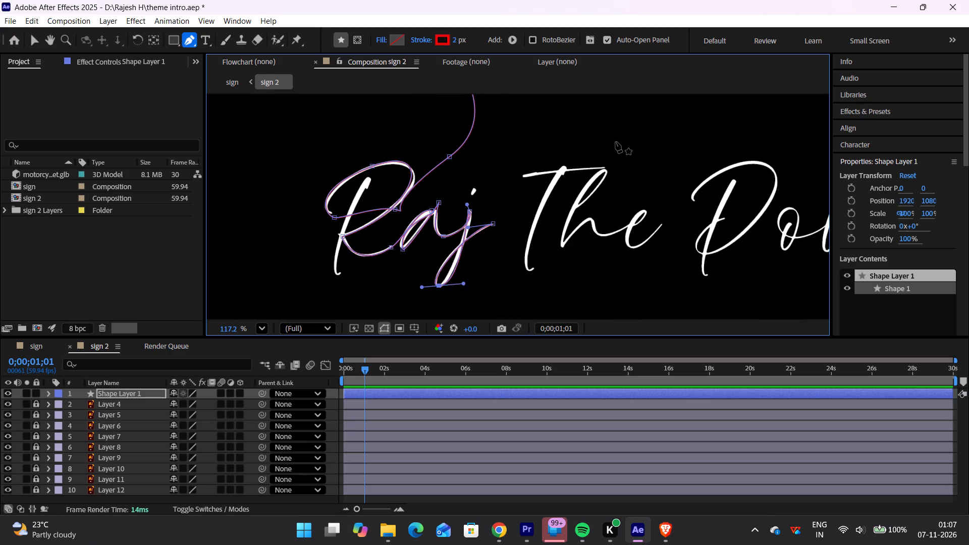
{"action": "scroll", "coordinate": [616, 141], "scroll_direction": "down", "scroll_amount": 1}
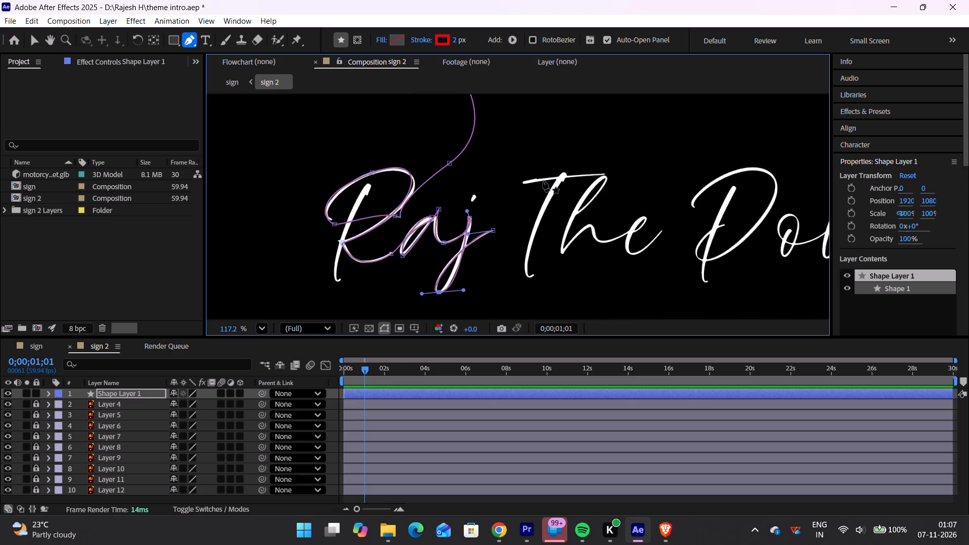
{"action": "scroll", "coordinate": [543, 180], "scroll_direction": "up", "scroll_amount": 1}
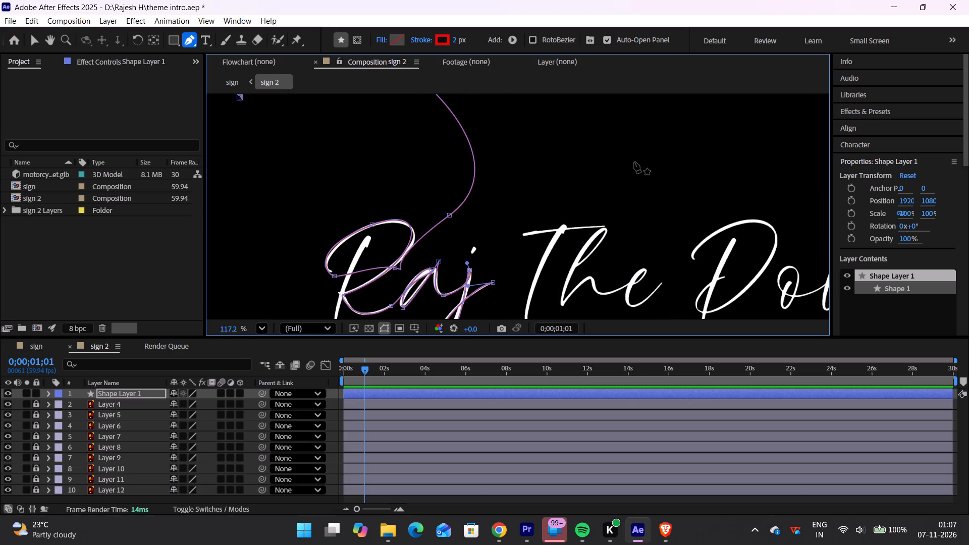
{"action": "left_click_drag", "start_coordinate": [634, 161], "coordinate": [651, 152]}
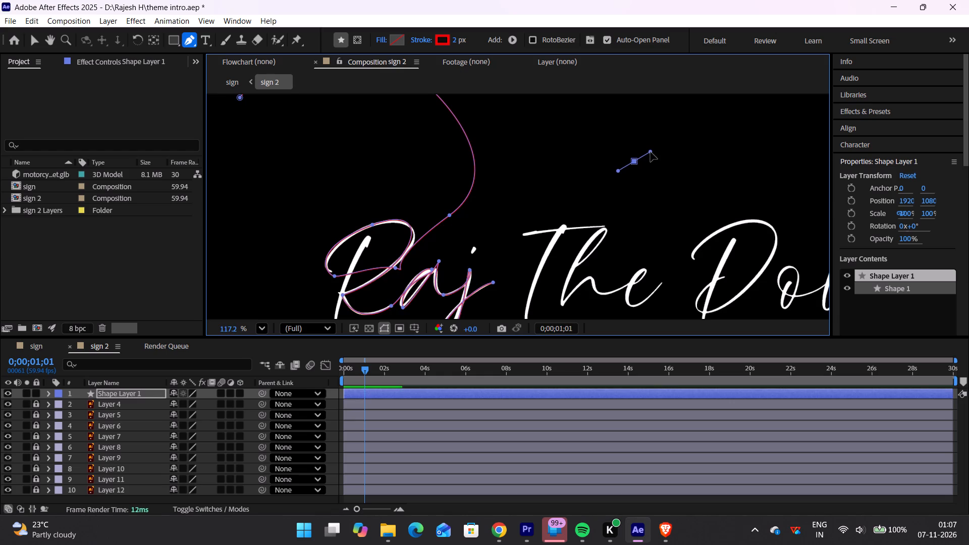
{"action": "key", "text": "ctrl+z"}
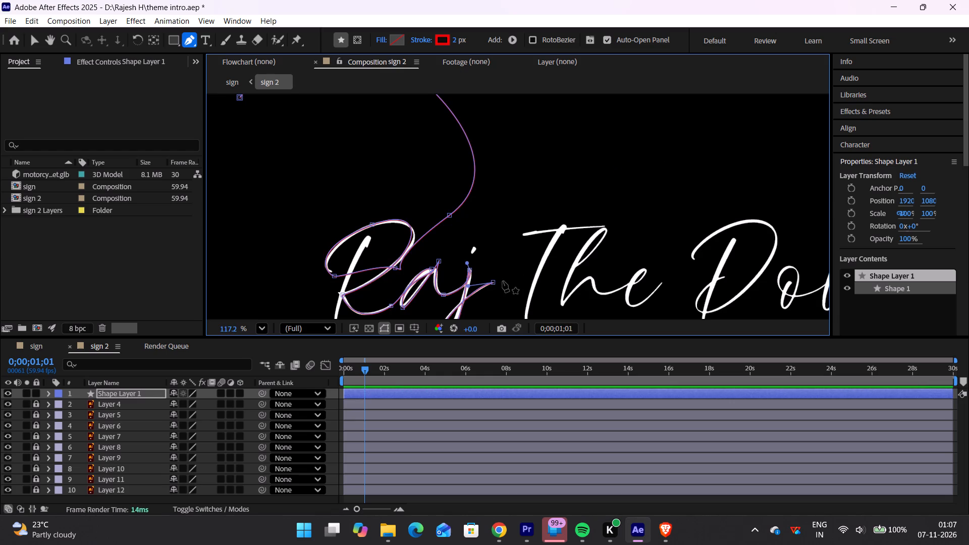
{"action": "left_click", "coordinate": [494, 282]}
{"action": "left_click_drag", "start_coordinate": [670, 136], "coordinate": [684, 121]}
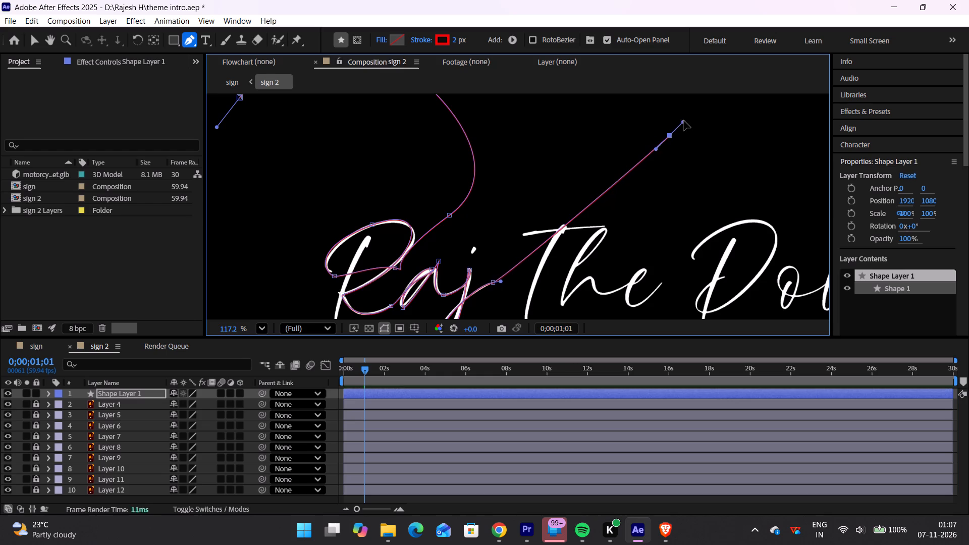
{"action": "left_click_drag", "start_coordinate": [684, 121], "coordinate": [689, 106]}
Loop the path over the top with a second curved point and back down to a third above the T, angling their handles smoothly.
{"action": "left_click_drag", "start_coordinate": [639, 99], "coordinate": [612, 102]}
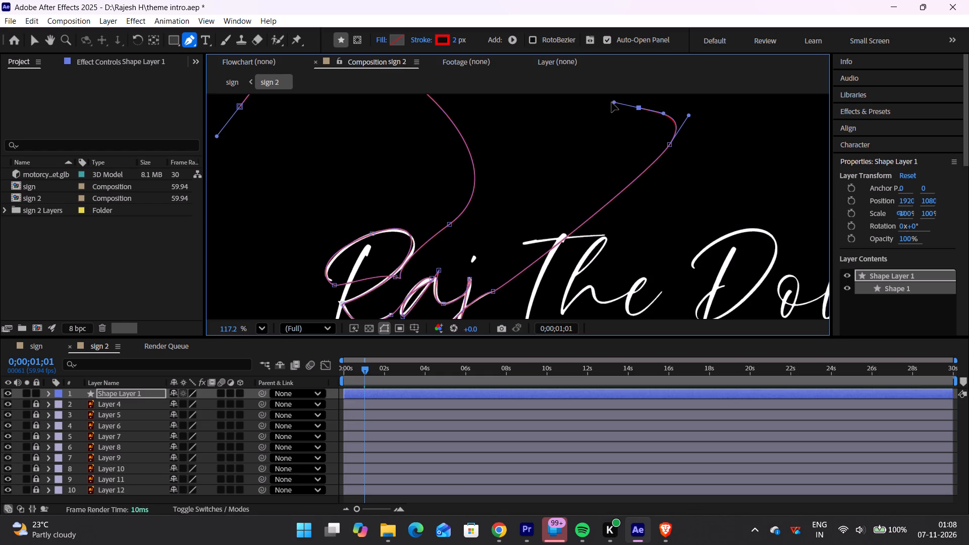
{"action": "left_click_drag", "start_coordinate": [612, 102], "coordinate": [622, 113]}
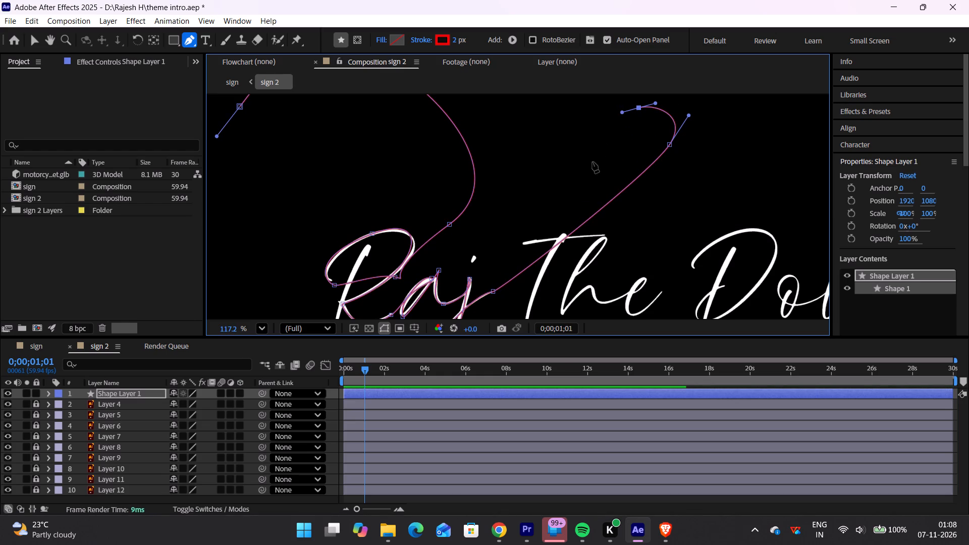
{"action": "left_click_drag", "start_coordinate": [582, 181], "coordinate": [594, 192]}
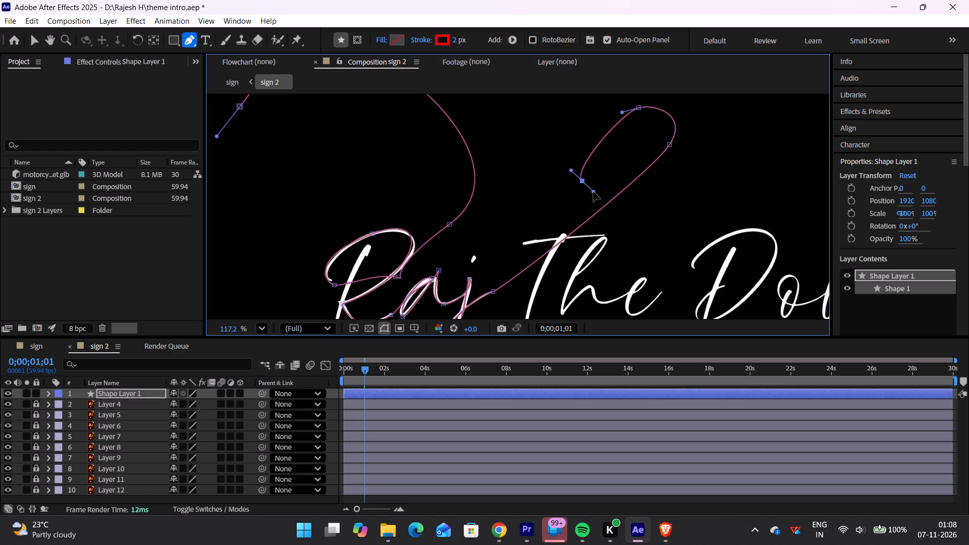
{"action": "left_click_drag", "start_coordinate": [594, 192], "coordinate": [586, 196]}
Trace the T's stem down to a curved point at its base, angling the handles and nudging the point onto the lettering.
{"action": "scroll", "coordinate": [557, 253], "scroll_direction": "down", "scroll_amount": 1}
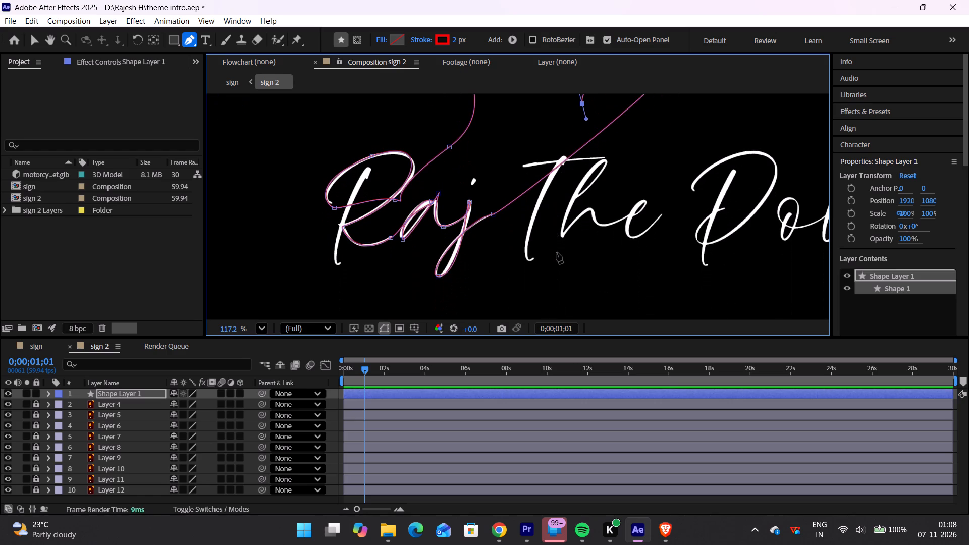
{"action": "scroll", "coordinate": [557, 253], "scroll_direction": "down", "scroll_amount": 1}
{"action": "left_click_drag", "start_coordinate": [528, 272], "coordinate": [528, 280]}
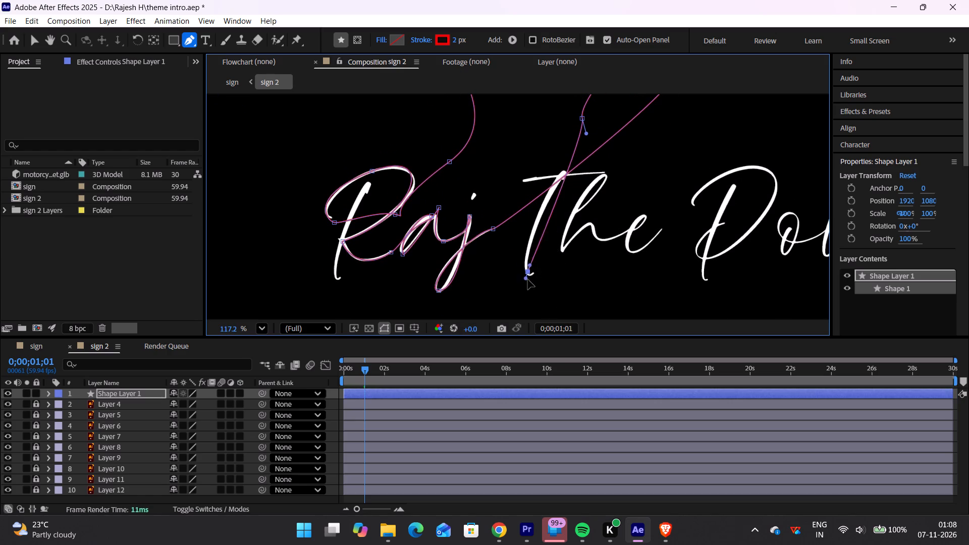
{"action": "left_click_drag", "start_coordinate": [528, 280], "coordinate": [544, 283]}
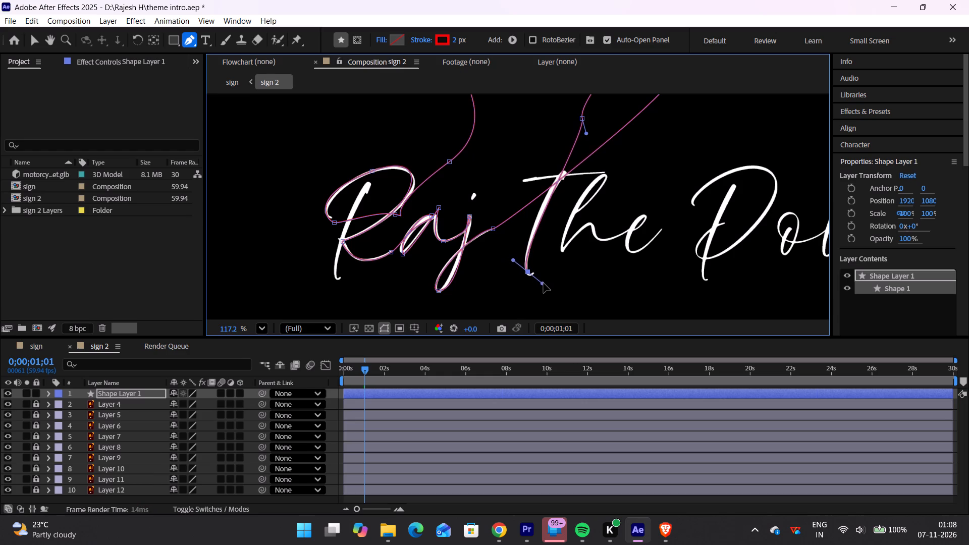
{"action": "left_click_drag", "start_coordinate": [544, 283], "coordinate": [545, 283]}
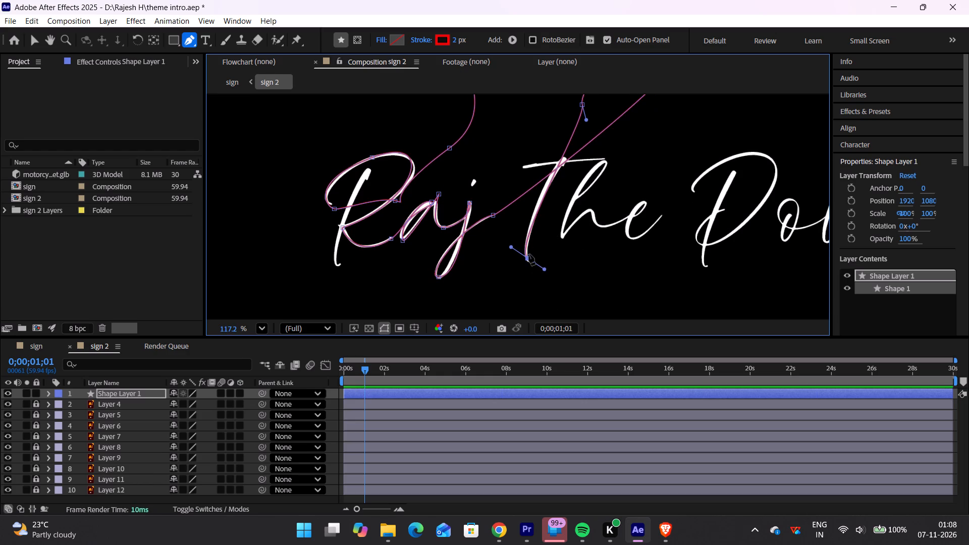
{"action": "left_click", "coordinate": [528, 258]}
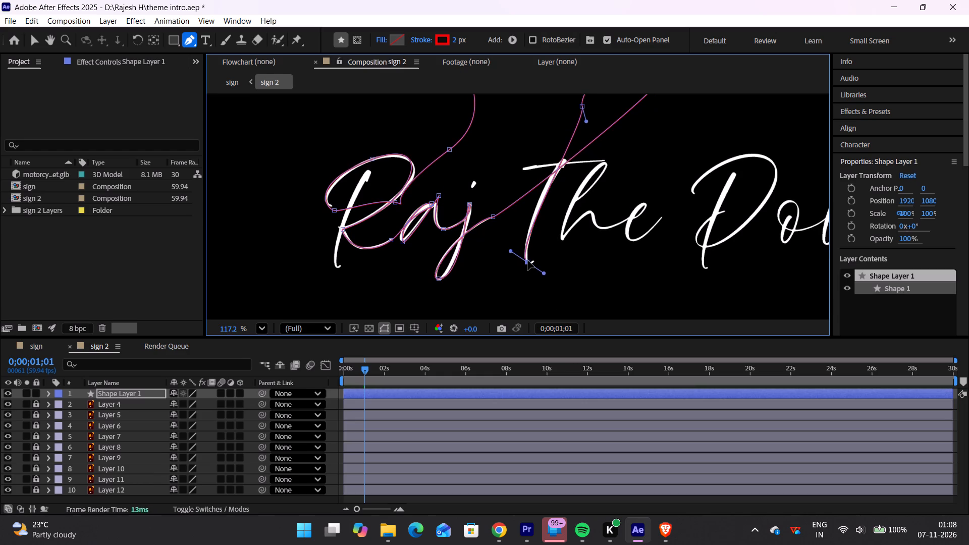
Extend the path from the T's base up to a curved point on the h's stem, slanting its handles along the upstroke.
{"action": "left_click_drag", "start_coordinate": [544, 258], "coordinate": [545, 253]}
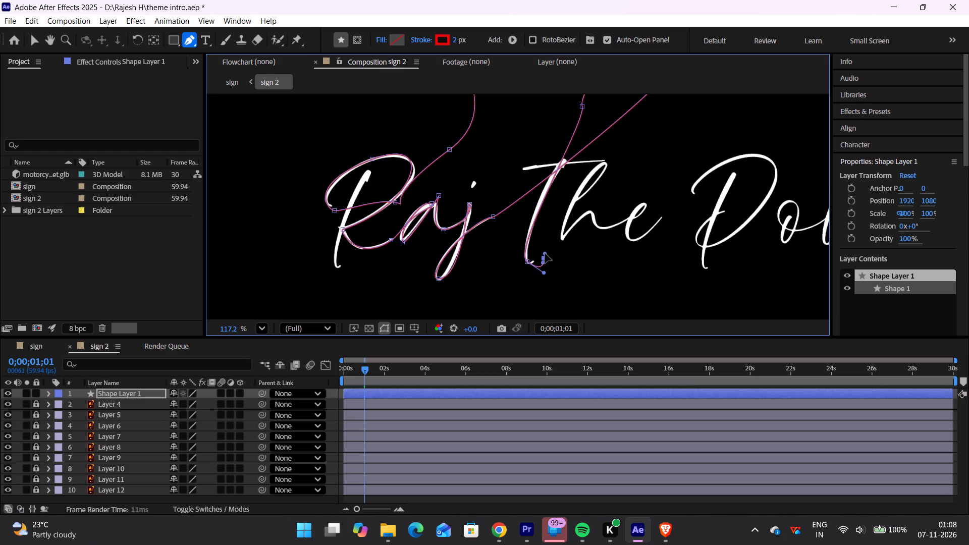
{"action": "left_click_drag", "start_coordinate": [545, 253], "coordinate": [563, 268]}
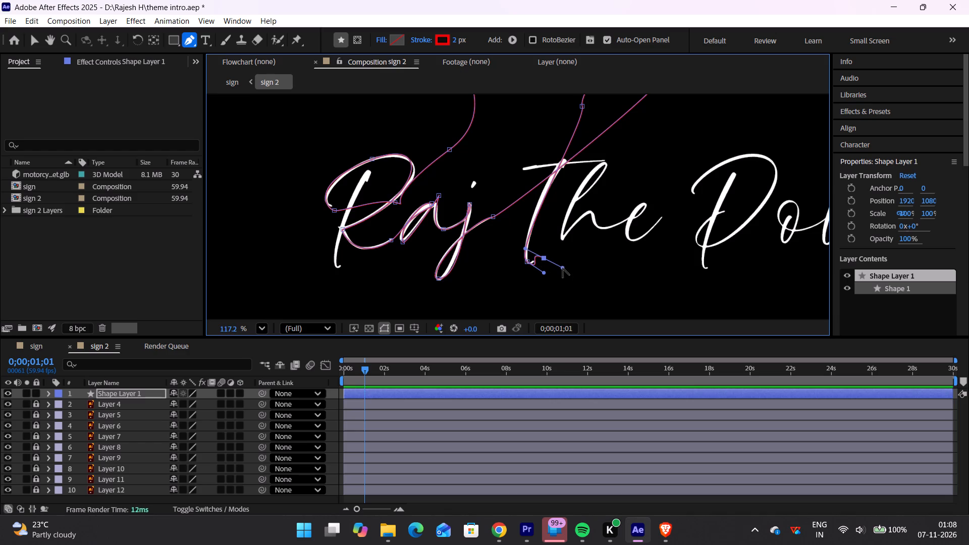
{"action": "left_click_drag", "start_coordinate": [546, 257], "coordinate": [552, 245]}
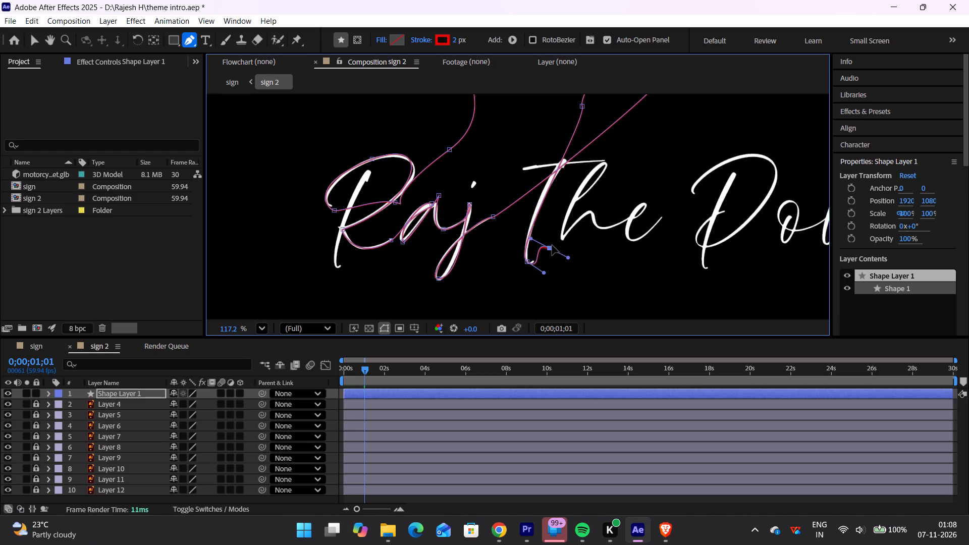
{"action": "left_click_drag", "start_coordinate": [552, 245], "coordinate": [576, 202]}
{"action": "left_click_drag", "start_coordinate": [593, 212], "coordinate": [589, 190]}
{"action": "left_click", "coordinate": [574, 205]}
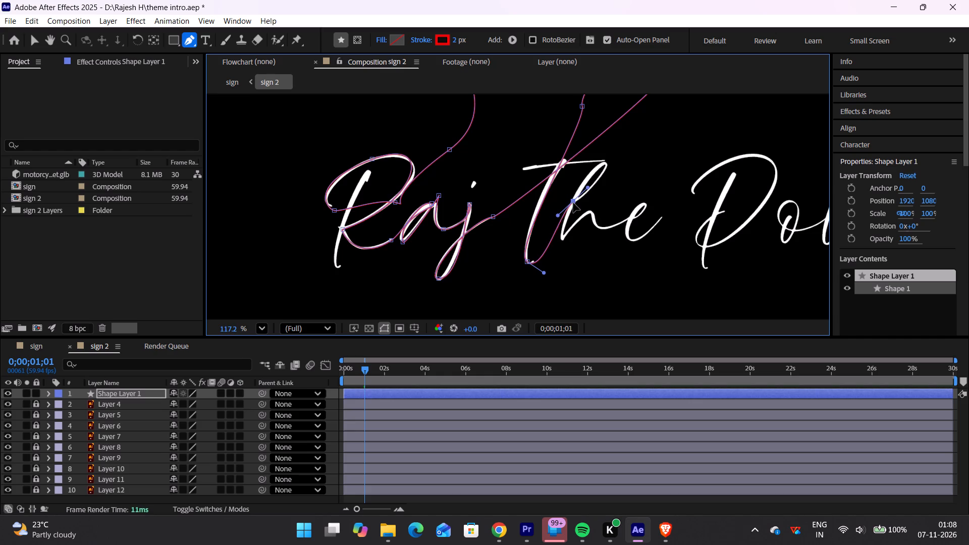
{"action": "left_click_drag", "start_coordinate": [590, 188], "coordinate": [583, 191]}
{"action": "left_click_drag", "start_coordinate": [575, 200], "coordinate": [589, 188]}
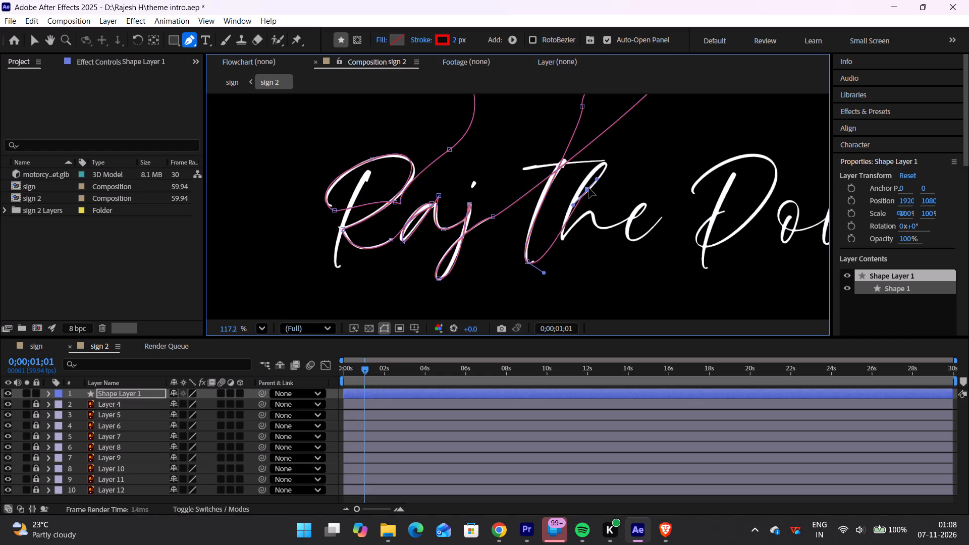
{"action": "left_click_drag", "start_coordinate": [589, 188], "coordinate": [569, 197]}
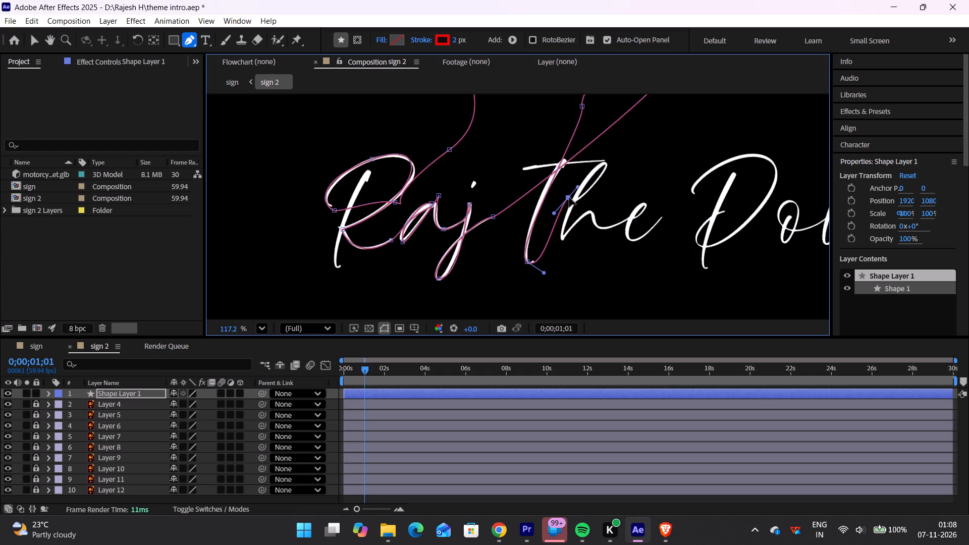
{"action": "left_click_drag", "start_coordinate": [569, 197], "coordinate": [566, 206]}
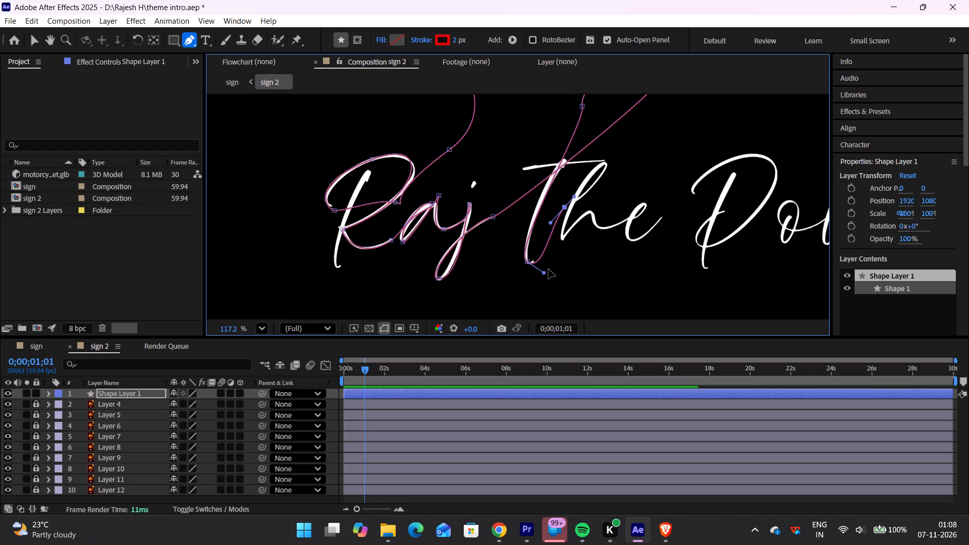
Shorten the outgoing handle at the T's base and move the new point onto the h where its loop strokes meet.
{"action": "left_click_drag", "start_coordinate": [544, 272], "coordinate": [540, 272]}
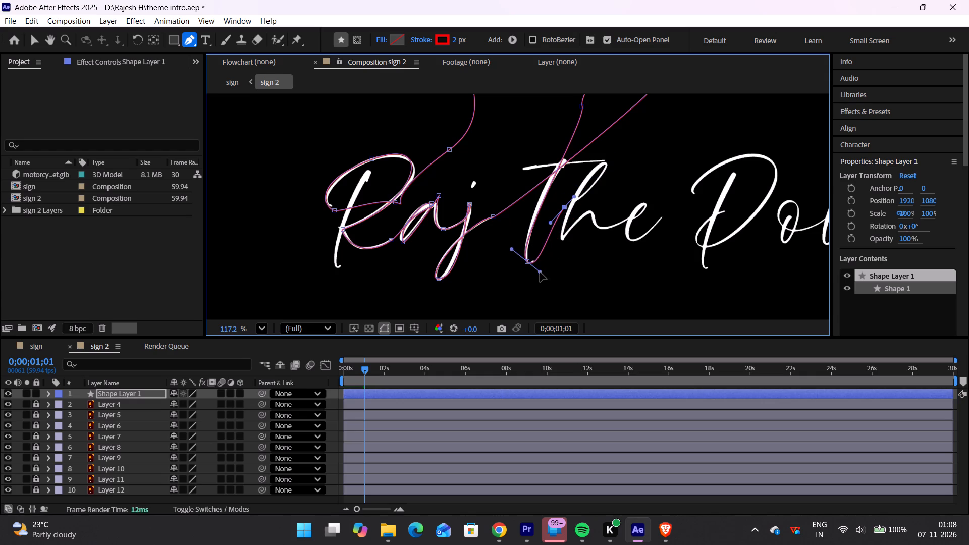
{"action": "left_click_drag", "start_coordinate": [540, 272], "coordinate": [537, 269]}
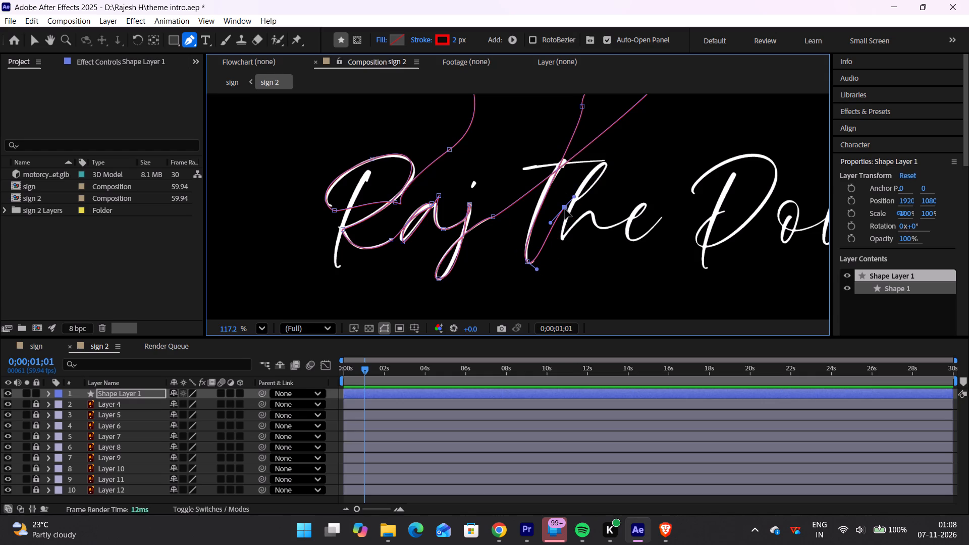
{"action": "left_click_drag", "start_coordinate": [566, 208], "coordinate": [577, 201]}
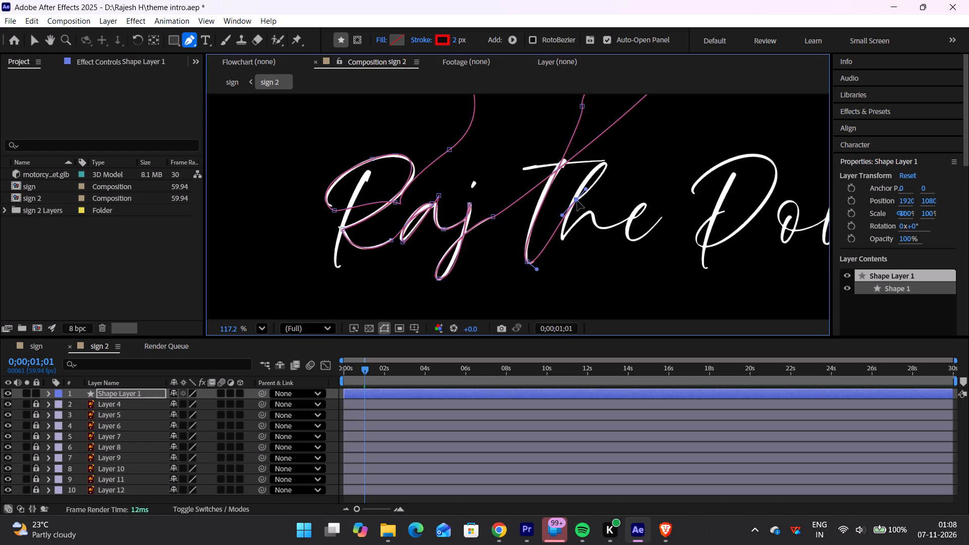
{"action": "left_click_drag", "start_coordinate": [577, 201], "coordinate": [578, 201]}
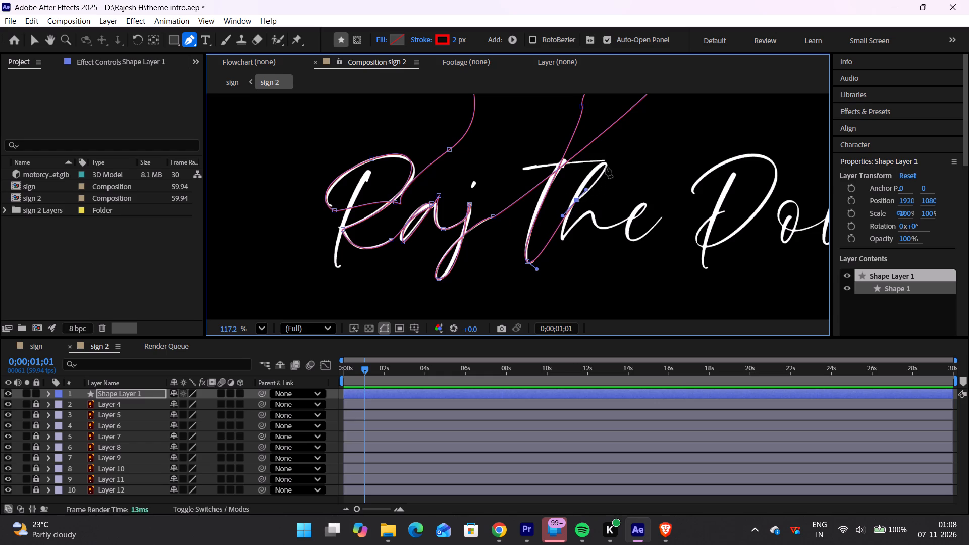
Add a curved point at the top of the h's loop, steepening its handles and nudging it onto the lettering.
{"action": "left_click_drag", "start_coordinate": [606, 167], "coordinate": [609, 155]}
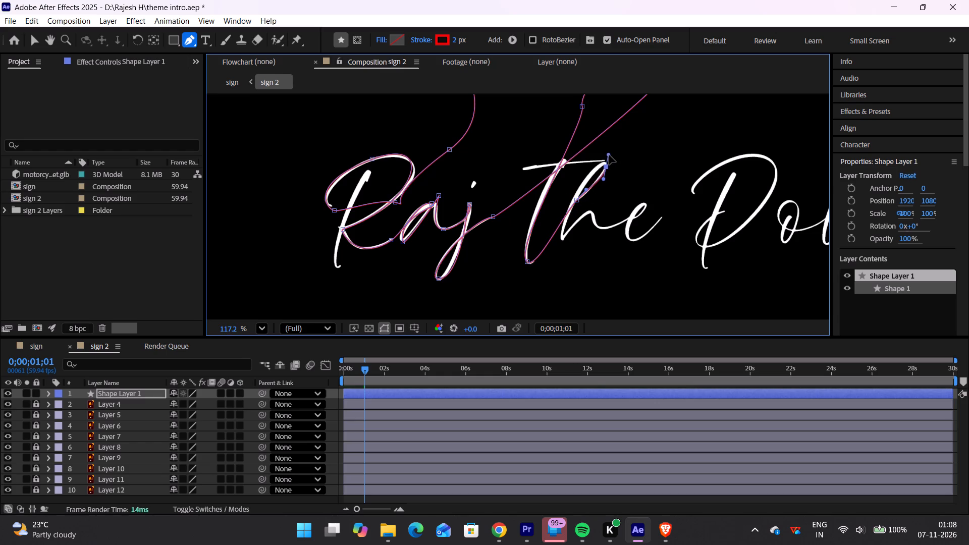
{"action": "left_click_drag", "start_coordinate": [609, 155], "coordinate": [610, 155]}
{"action": "left_click", "coordinate": [608, 165]}
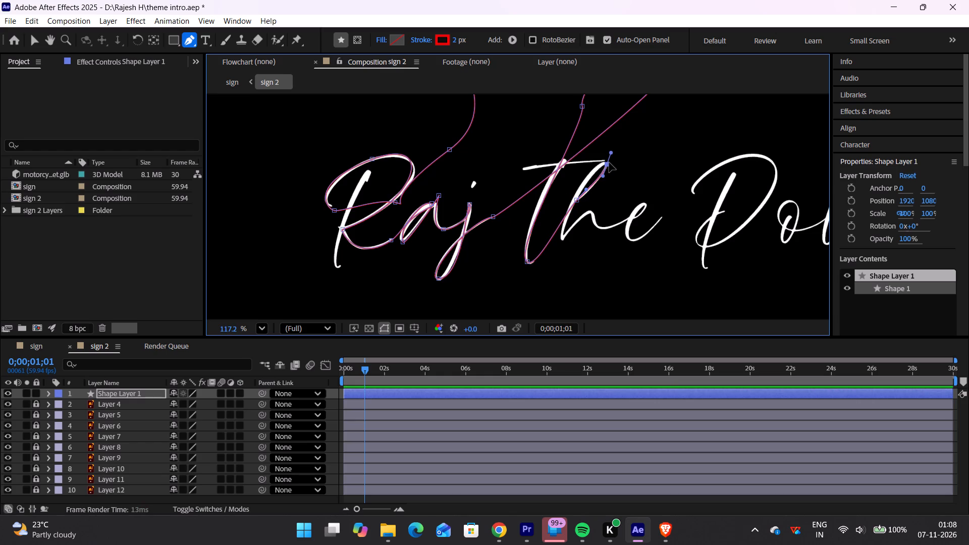
{"action": "left_click", "coordinate": [605, 176]}
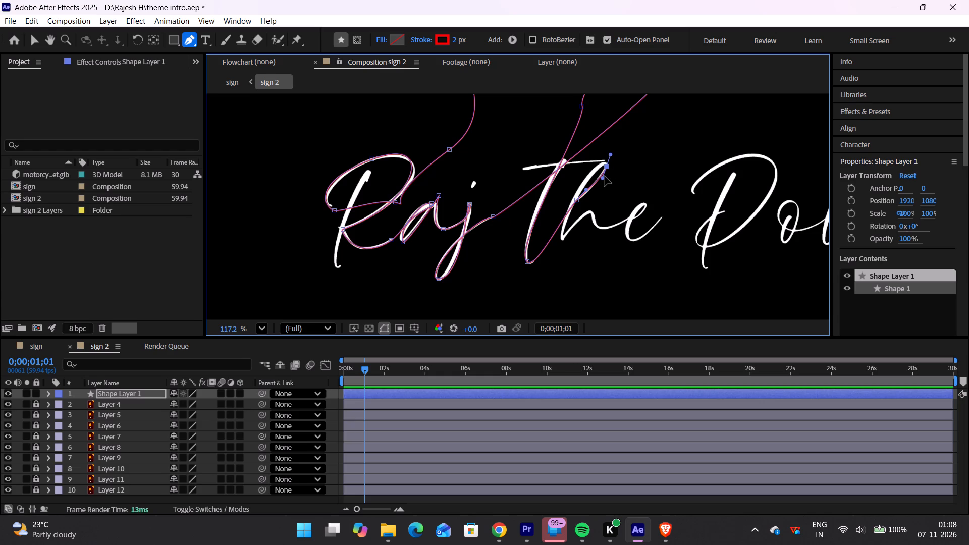
{"action": "left_click", "coordinate": [604, 180]}
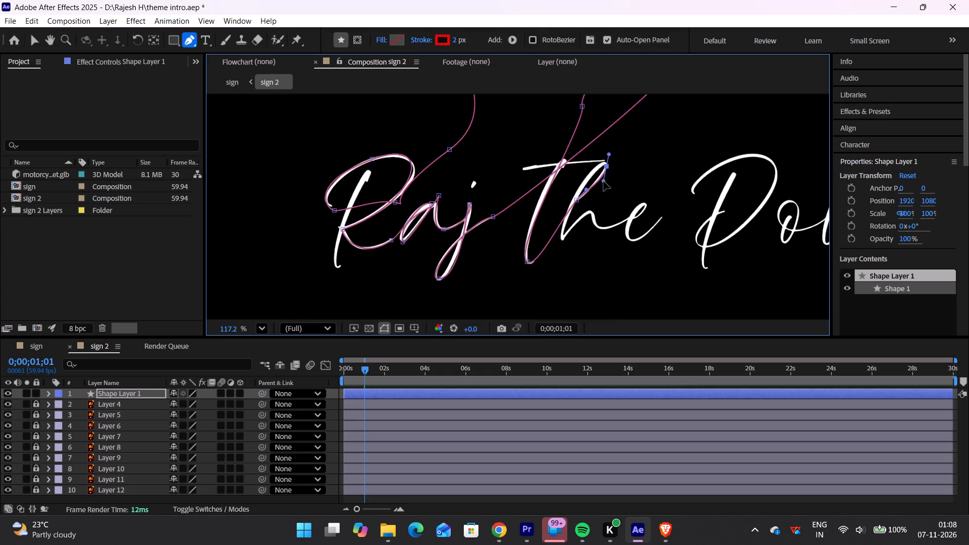
{"action": "left_click", "coordinate": [607, 167]}
Trace over the h's loop to a curved point on its downstroke, shortening the handles and slanting them along the stem.
{"action": "left_click", "coordinate": [584, 178]}
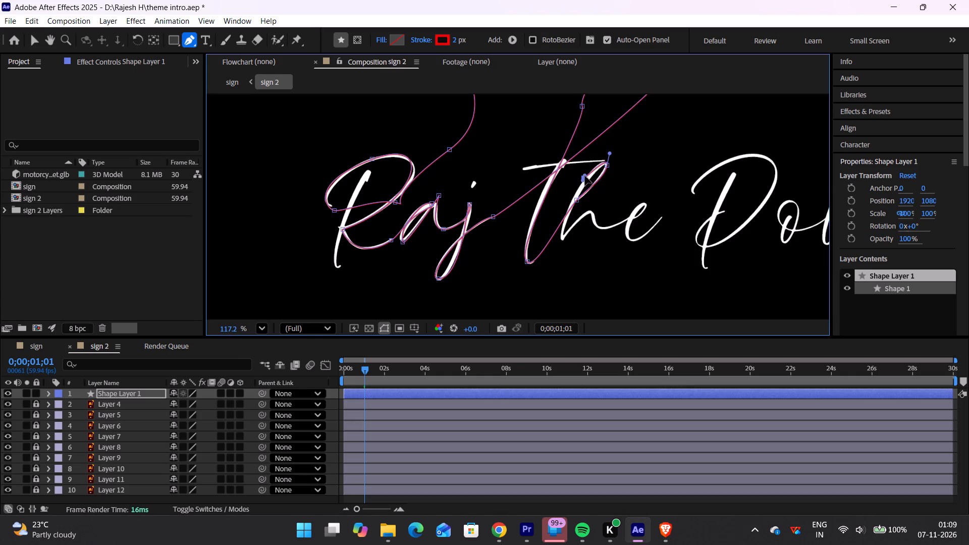
{"action": "left_click", "coordinate": [584, 182]}
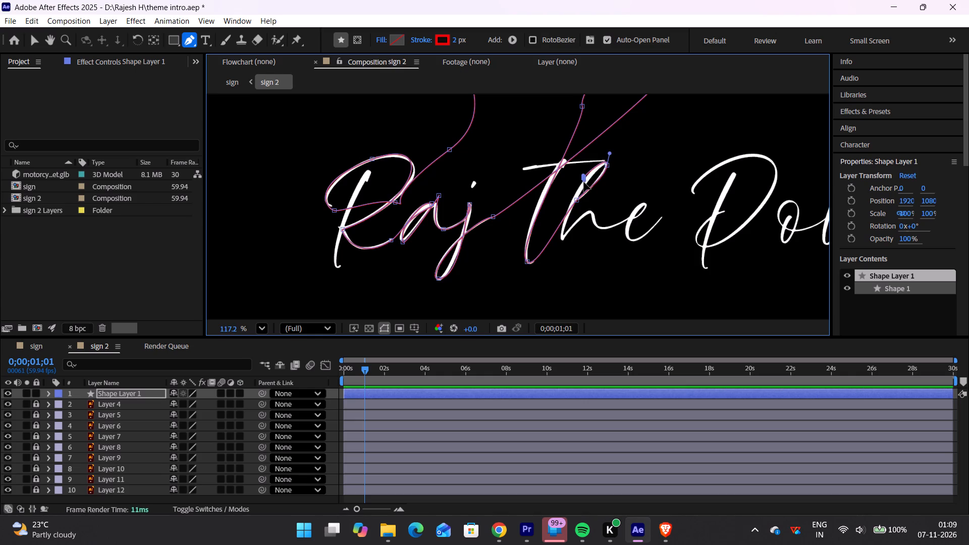
{"action": "scroll", "coordinate": [583, 185], "scroll_direction": "up", "scroll_amount": 5, "text": "ctrl"}
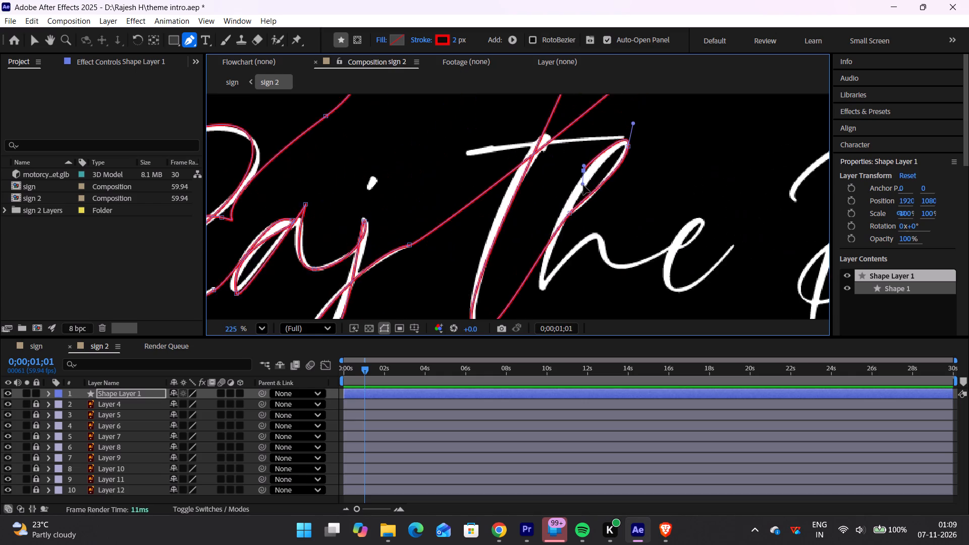
{"action": "scroll", "coordinate": [583, 185], "scroll_direction": "up", "scroll_amount": 3, "text": "ctrl"}
{"action": "left_click_drag", "start_coordinate": [585, 165], "coordinate": [586, 172]}
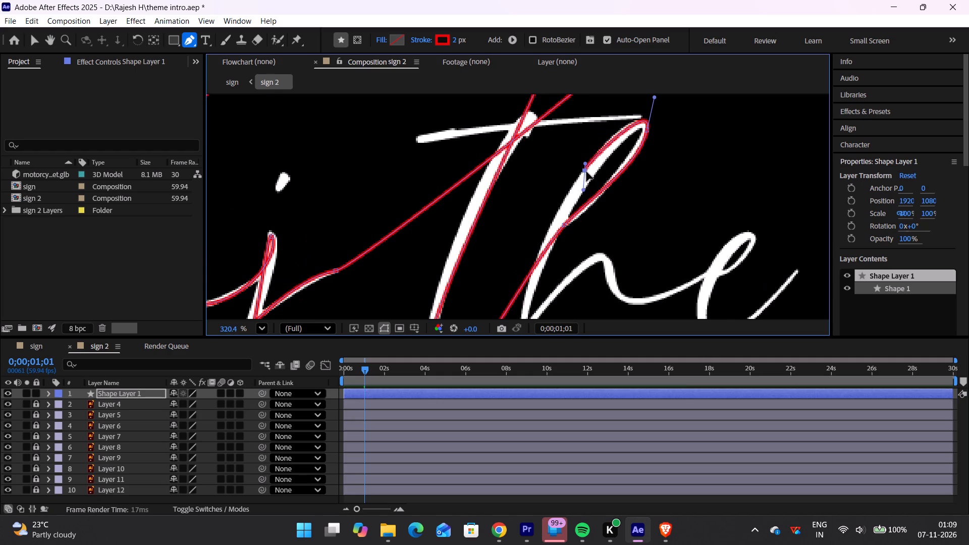
{"action": "left_click_drag", "start_coordinate": [586, 172], "coordinate": [586, 176]}
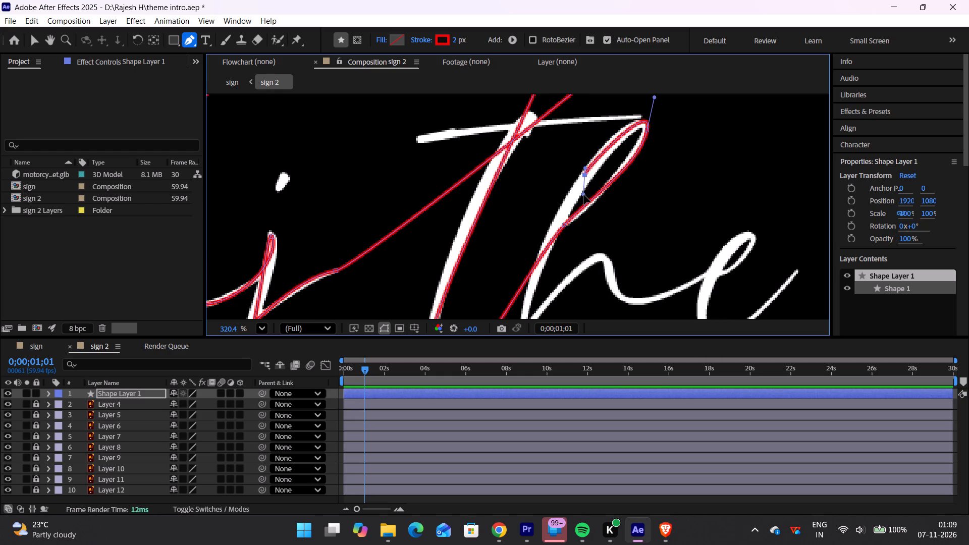
{"action": "left_click_drag", "start_coordinate": [584, 195], "coordinate": [585, 185]}
{"action": "left_click_drag", "start_coordinate": [585, 168], "coordinate": [585, 170]}
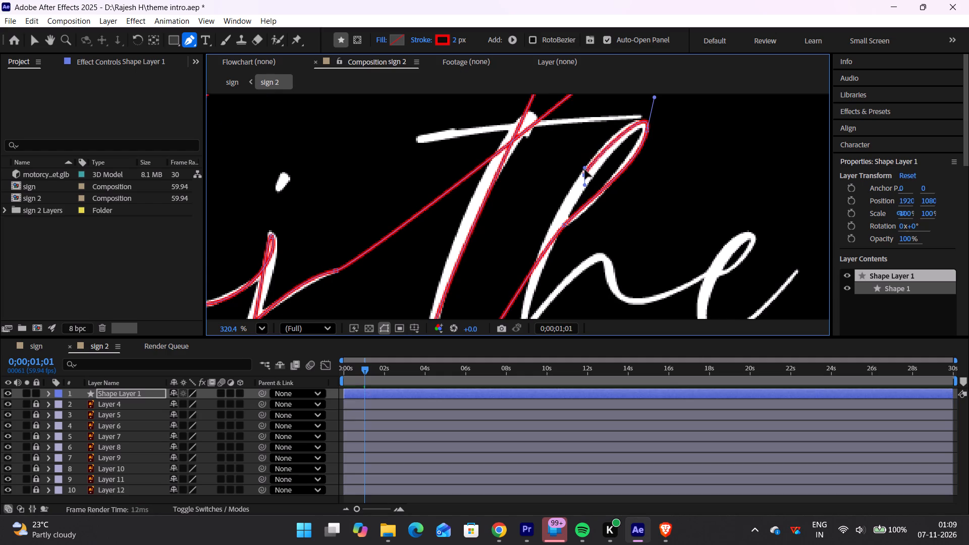
{"action": "left_click_drag", "start_coordinate": [585, 170], "coordinate": [590, 162]}
Continue the path down the h's stem to a curved point at its base, setting steep handles and centering the point on the lettering.
{"action": "scroll", "coordinate": [590, 183], "scroll_direction": "down", "scroll_amount": 1}
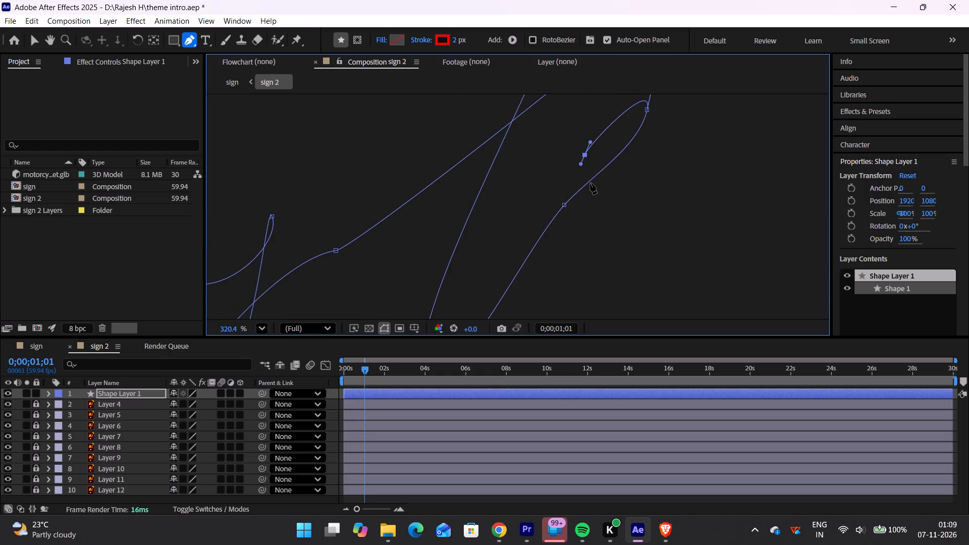
{"action": "scroll", "coordinate": [590, 183], "scroll_direction": "down", "scroll_amount": 2, "text": "ctrl"}
{"action": "left_click_drag", "start_coordinate": [540, 281], "coordinate": [543, 287]}
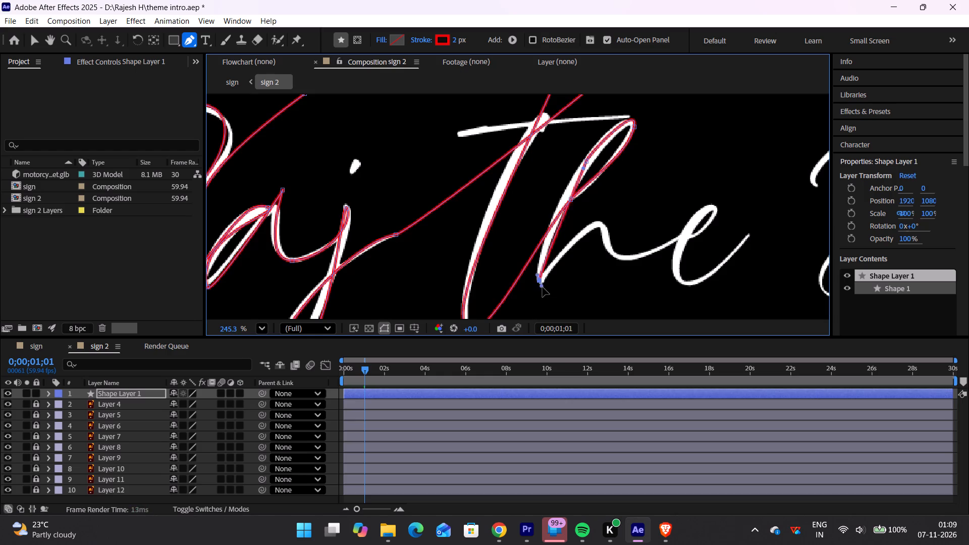
{"action": "left_click_drag", "start_coordinate": [543, 287], "coordinate": [551, 296]}
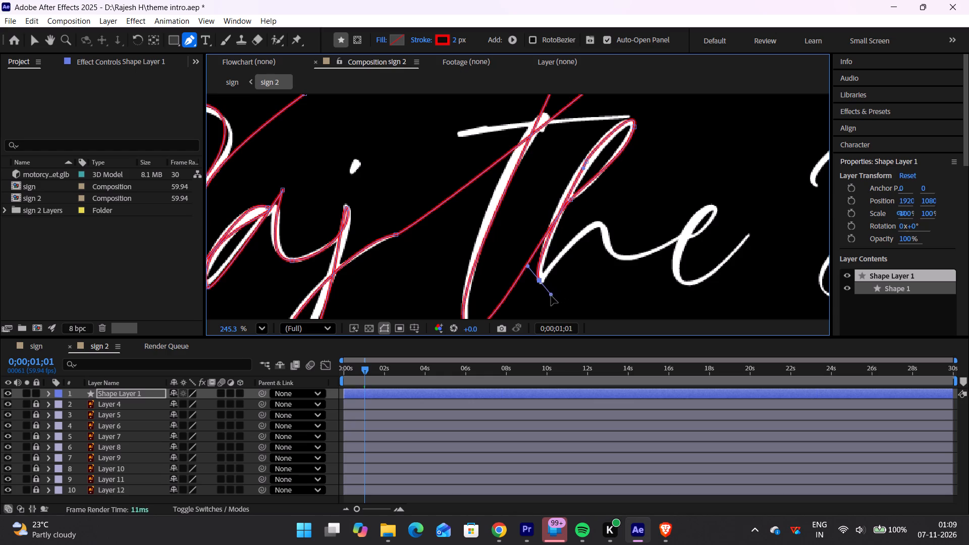
{"action": "left_click_drag", "start_coordinate": [551, 296], "coordinate": [541, 301]}
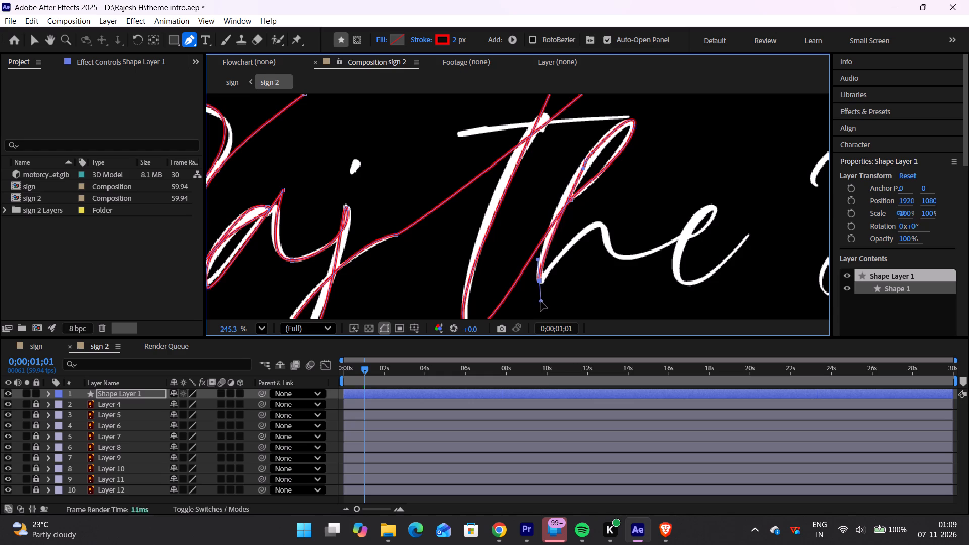
{"action": "left_click_drag", "start_coordinate": [541, 301], "coordinate": [548, 307]}
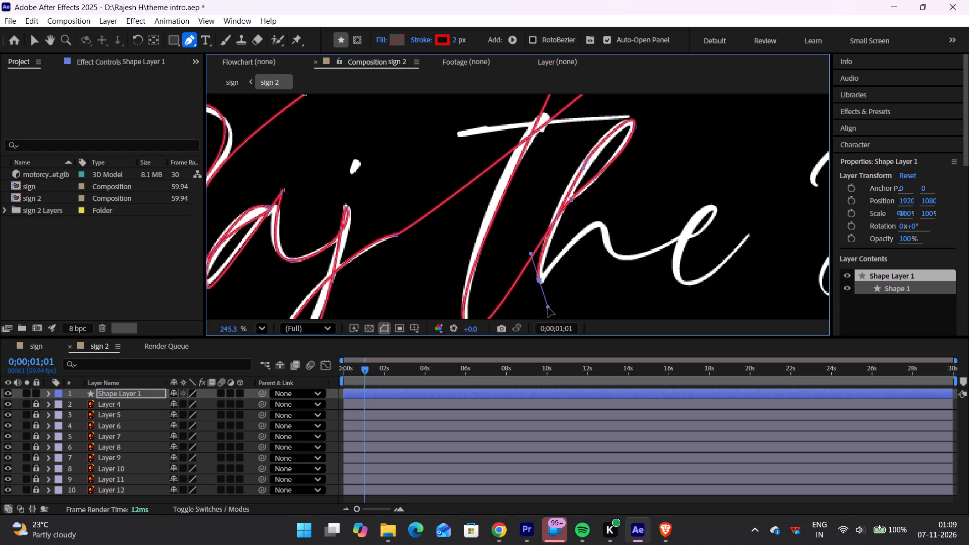
{"action": "left_click", "coordinate": [541, 283]}
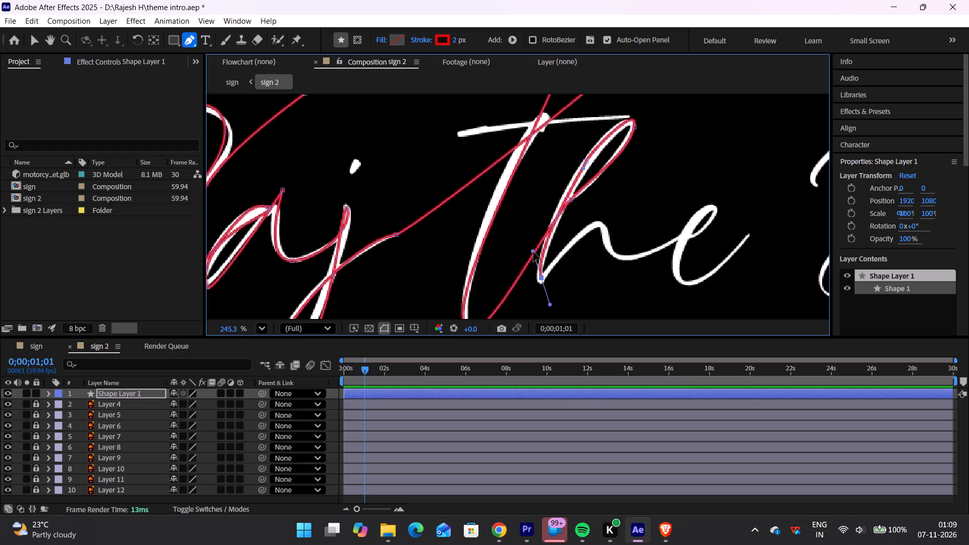
{"action": "left_click_drag", "start_coordinate": [533, 252], "coordinate": [533, 245]}
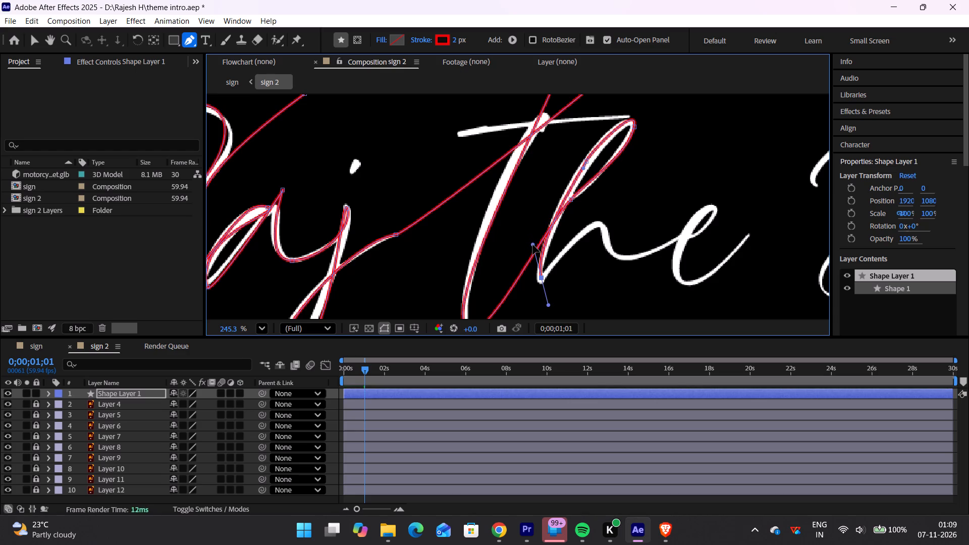
{"action": "left_click_drag", "start_coordinate": [533, 245], "coordinate": [533, 242]}
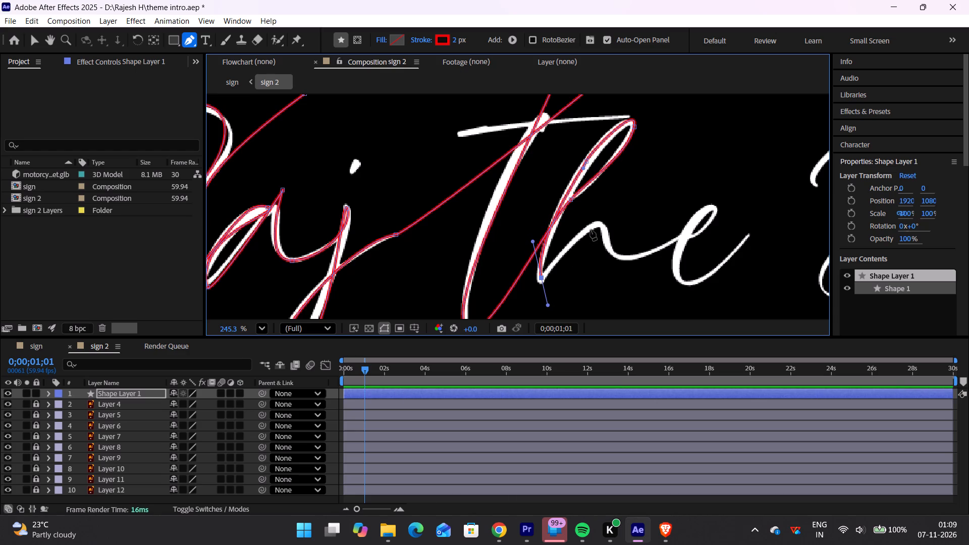
Add a curved point at the top of the h's arch, tilting its handles and tightening the curve at the stem's base.
{"action": "left_click_drag", "start_coordinate": [596, 225], "coordinate": [600, 227]}
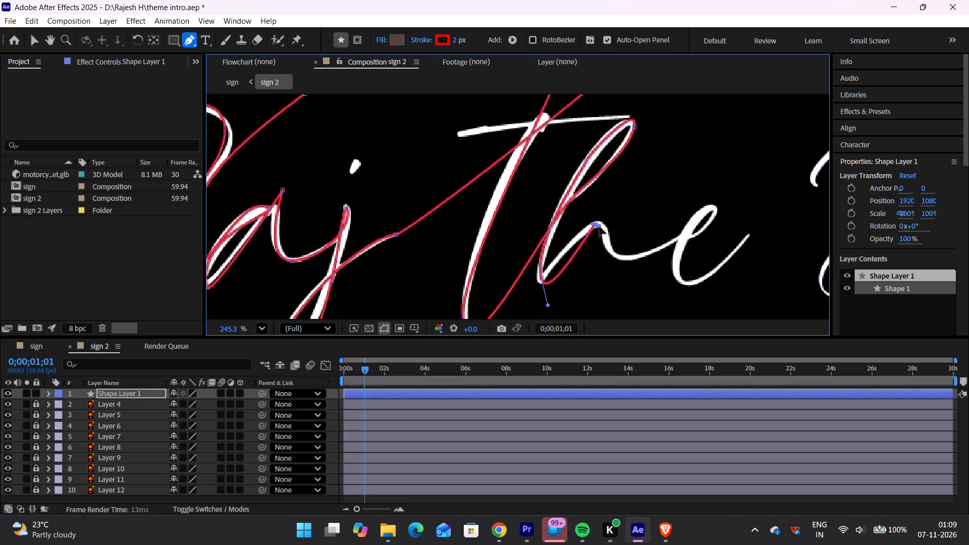
{"action": "left_click_drag", "start_coordinate": [600, 227], "coordinate": [627, 221]}
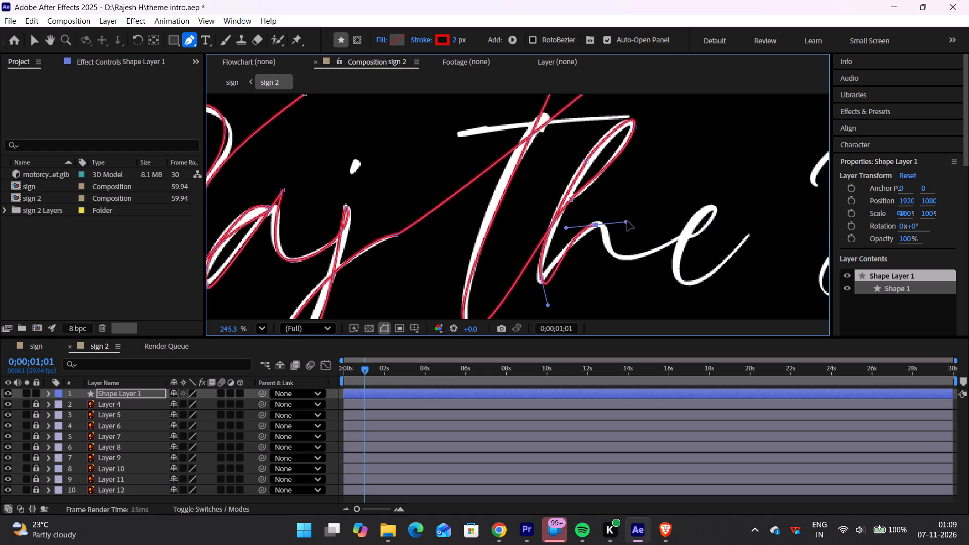
{"action": "left_click_drag", "start_coordinate": [627, 221], "coordinate": [618, 219]}
{"action": "left_click_drag", "start_coordinate": [549, 307], "coordinate": [544, 296]}
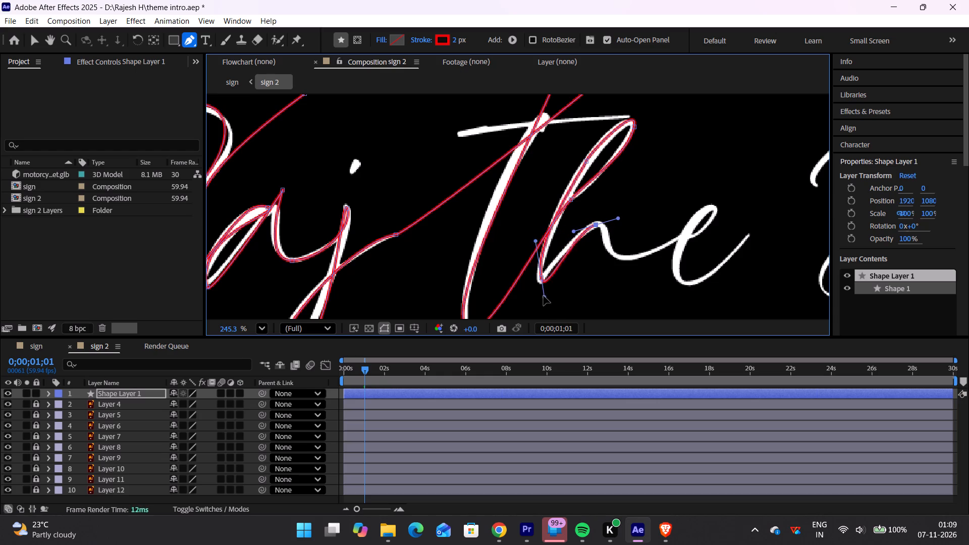
Shorten the handles of the point at the base of the h's stem and set them nearly vertical.
{"action": "left_click_drag", "start_coordinate": [544, 296], "coordinate": [547, 296]}
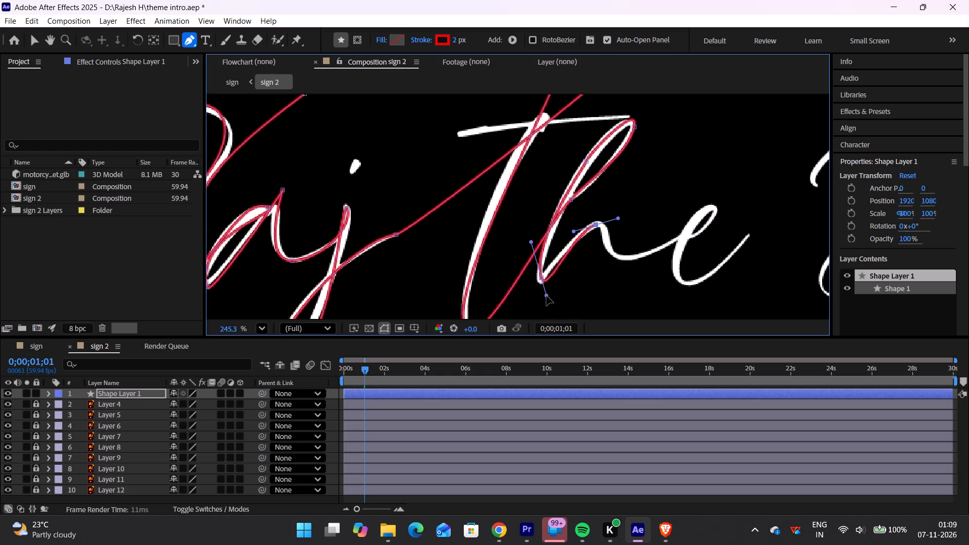
{"action": "left_click_drag", "start_coordinate": [547, 296], "coordinate": [542, 289]}
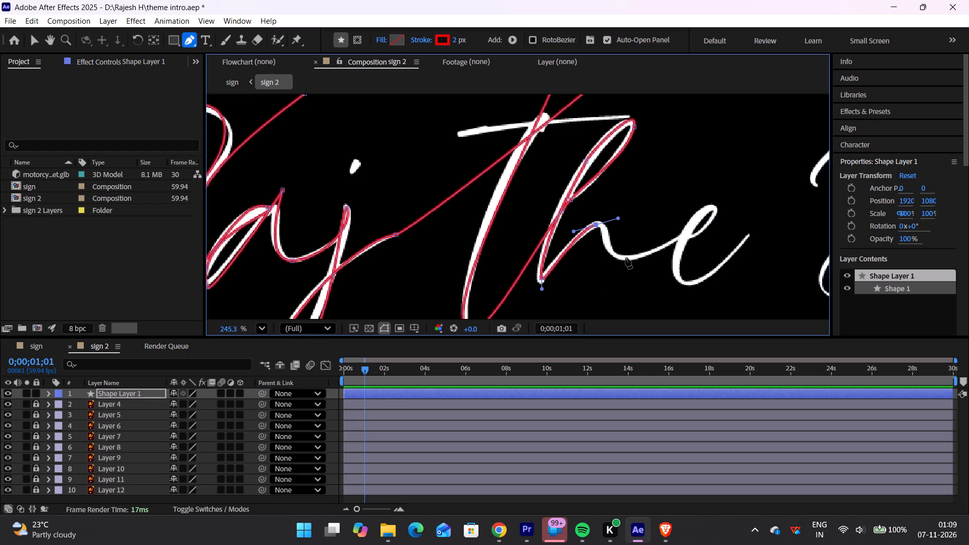
Add a curved point at the bottom of the h's exit curve, shortening and flattening its handles, and fine-tune the arch point's outgoing handle.
{"action": "left_click_drag", "start_coordinate": [625, 258], "coordinate": [661, 250]}
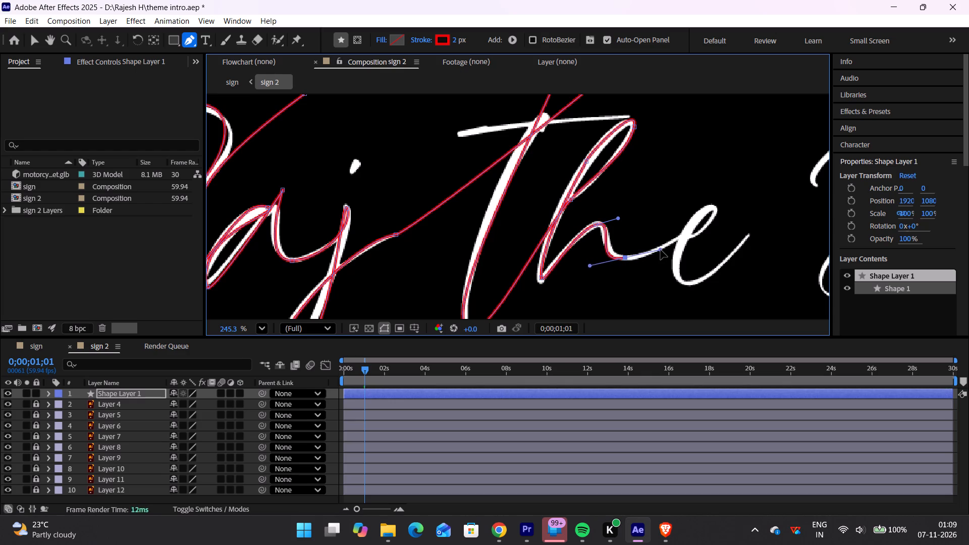
{"action": "left_click_drag", "start_coordinate": [661, 250], "coordinate": [653, 255]}
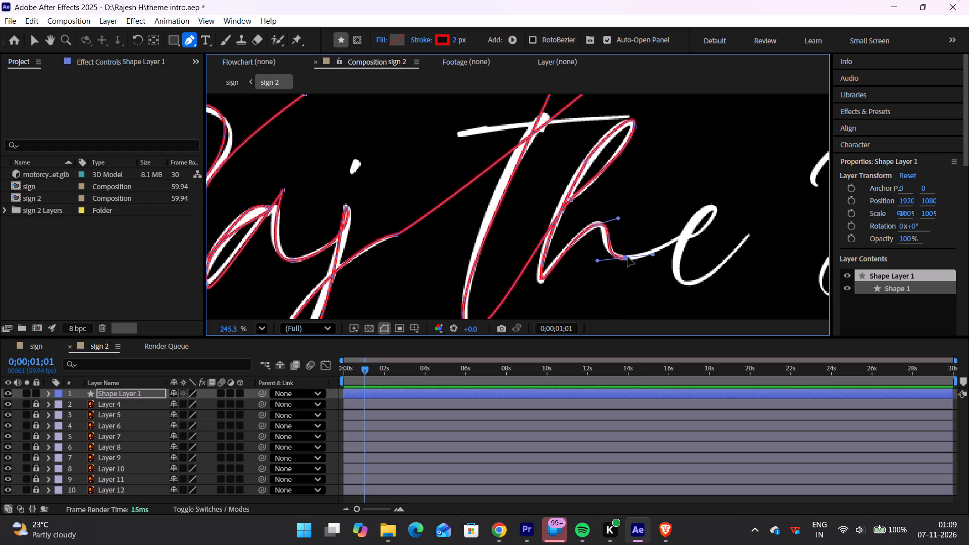
{"action": "left_click", "coordinate": [628, 257]}
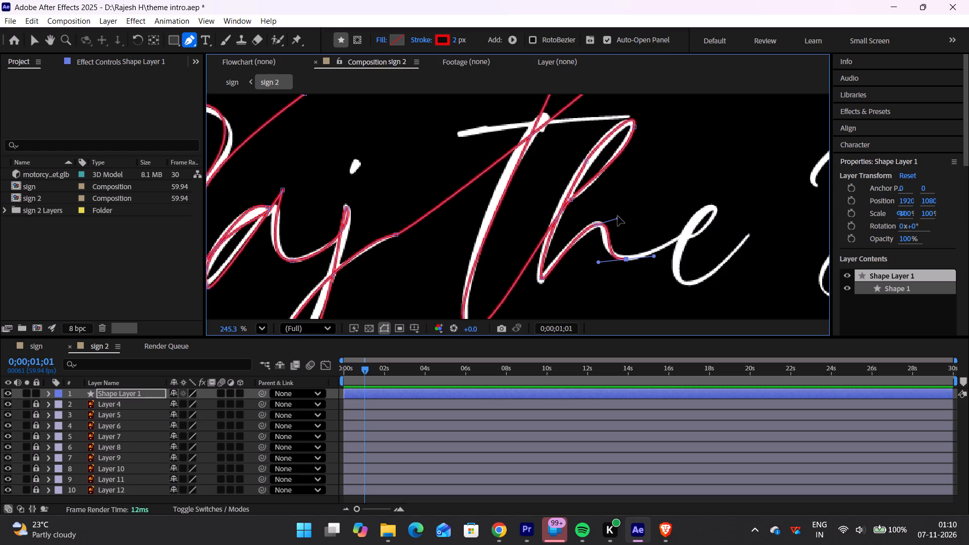
{"action": "left_click", "coordinate": [618, 216]}
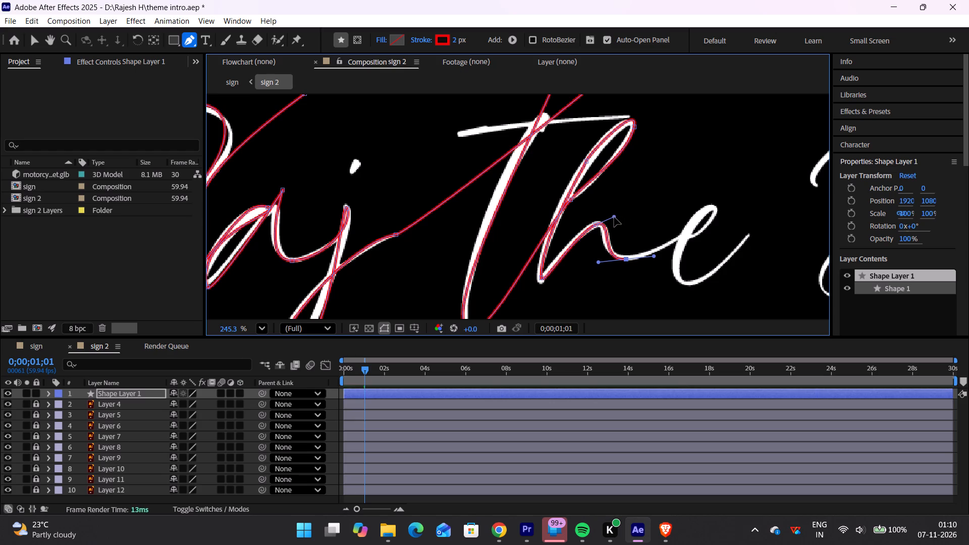
{"action": "left_click", "coordinate": [626, 258]}
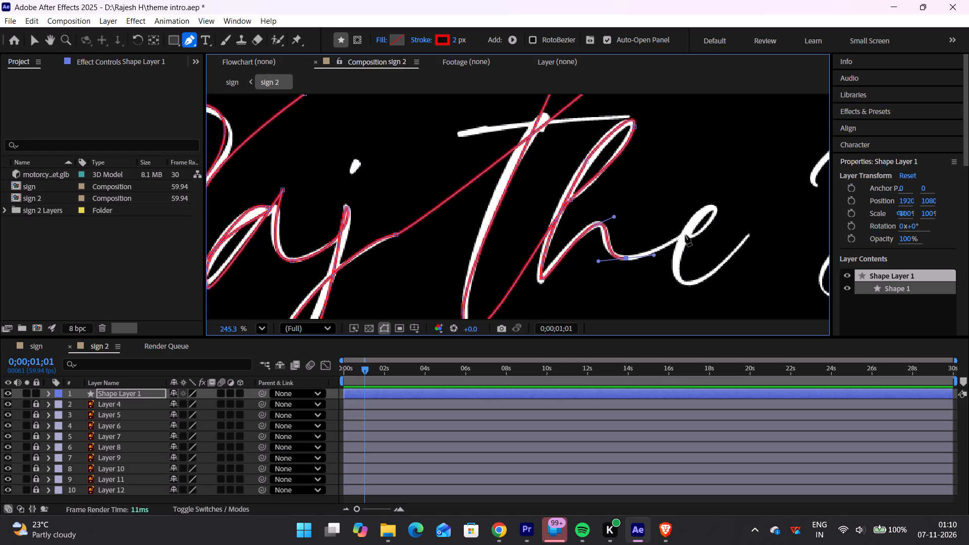
Extend the path along the connecting stroke to a short-handled curved point where it meets the e, nudging it onto the lettering.
{"action": "left_click_drag", "start_coordinate": [683, 237], "coordinate": [689, 236]}
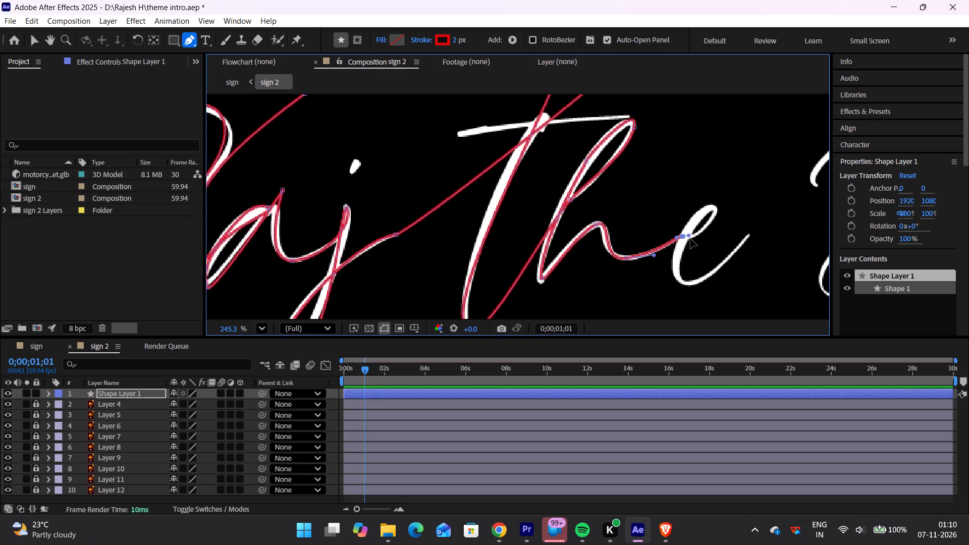
{"action": "left_click", "coordinate": [683, 236]}
Add a curved point on the lower part of the e's loop, shifting it up along the stroke and steepening its handles toward the loop's top.
{"action": "left_click_drag", "start_coordinate": [700, 233], "coordinate": [709, 227]}
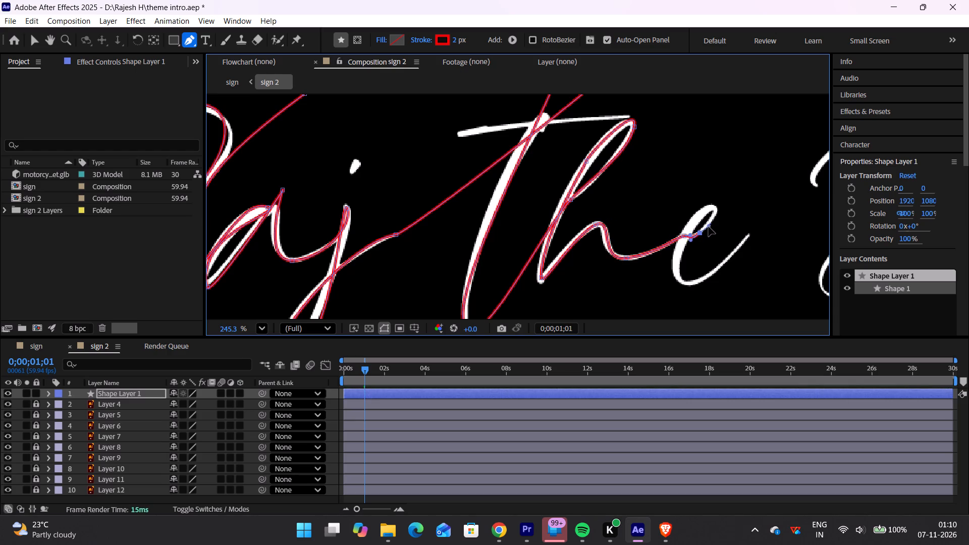
{"action": "left_click_drag", "start_coordinate": [709, 227], "coordinate": [708, 227]}
{"action": "left_click_drag", "start_coordinate": [700, 232], "coordinate": [707, 228]}
{"action": "left_click_drag", "start_coordinate": [707, 228], "coordinate": [707, 228]}
{"action": "left_click_drag", "start_coordinate": [717, 222], "coordinate": [717, 220]}
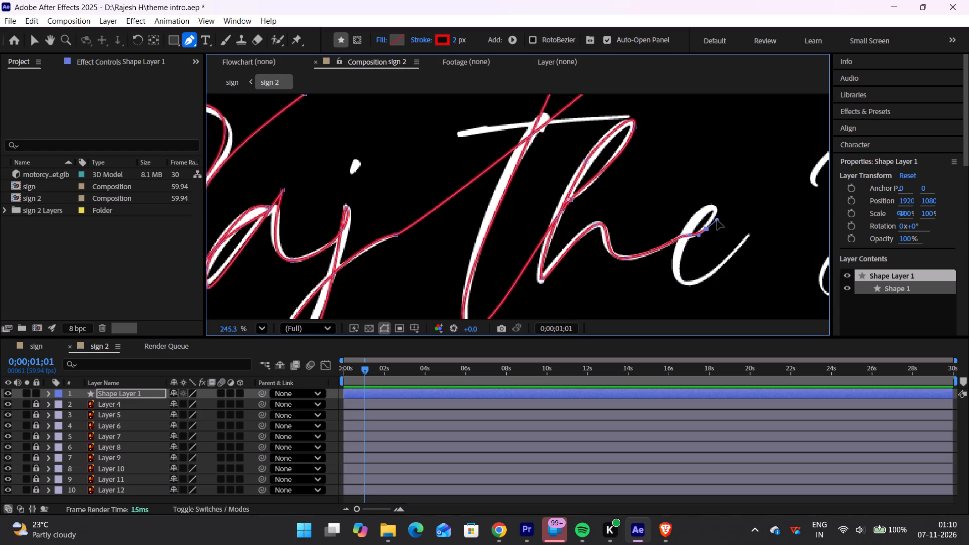
{"action": "left_click_drag", "start_coordinate": [717, 220], "coordinate": [719, 216]}
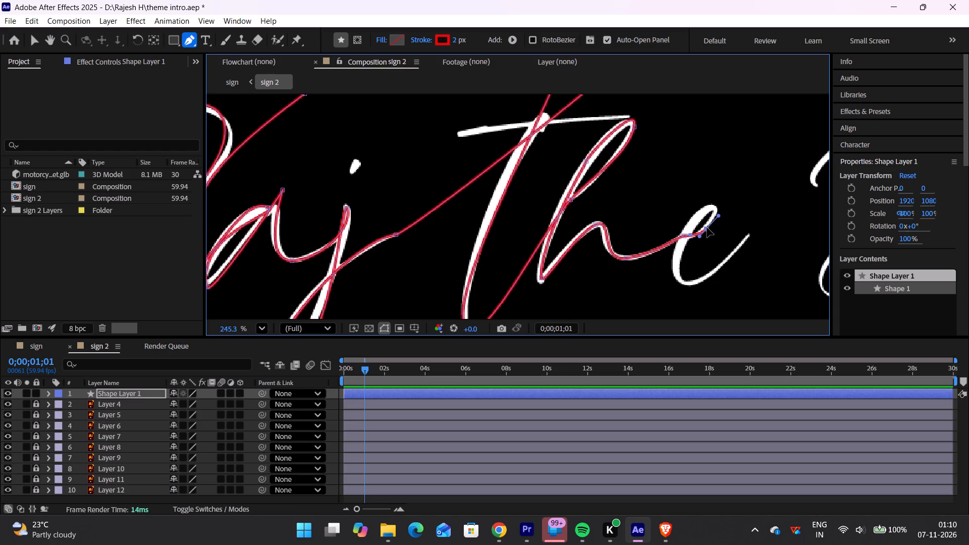
{"action": "left_click", "coordinate": [707, 228]}
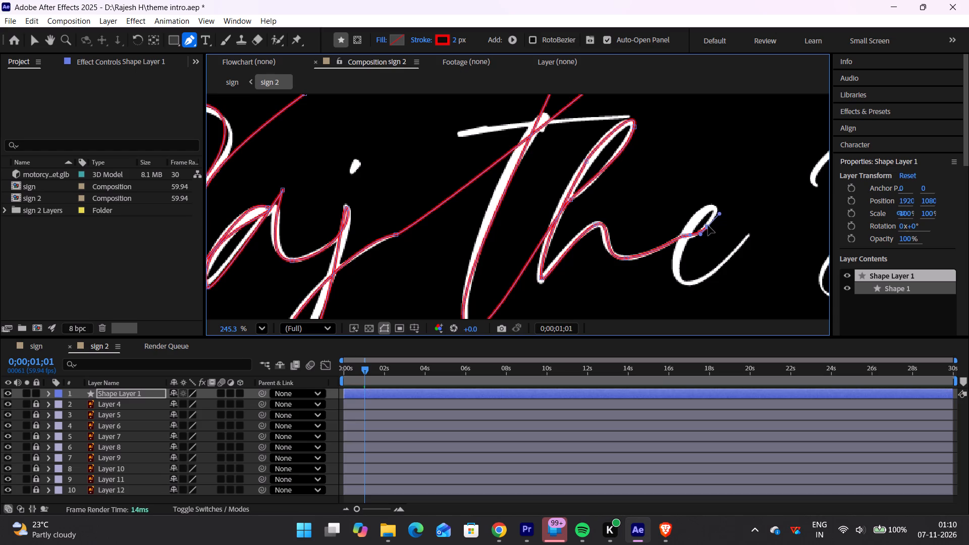
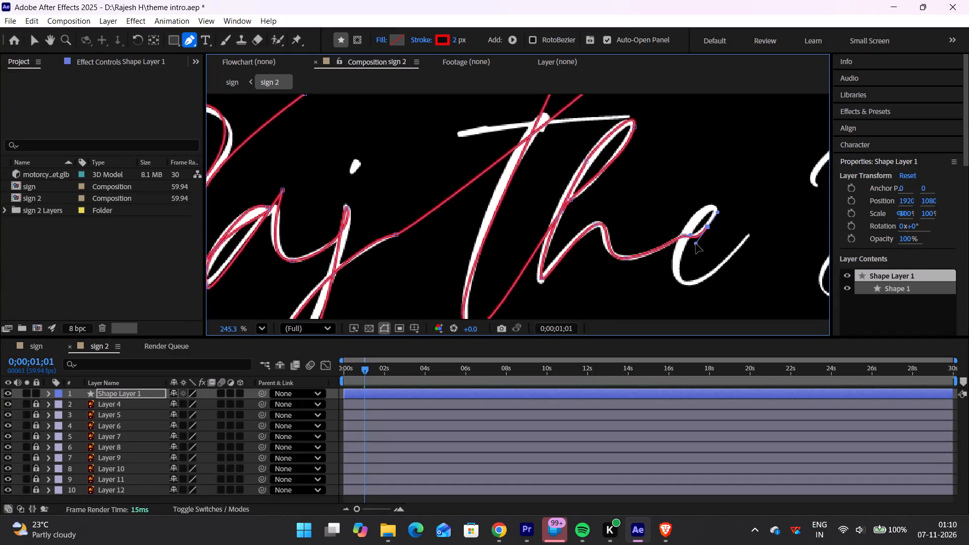
Move the e's curved point up along the stroke to the upper end of its loop and steepen and lengthen its lower handle.
{"action": "left_click_drag", "start_coordinate": [708, 225], "coordinate": [710, 222]}
{"action": "left_click_drag", "start_coordinate": [710, 222], "coordinate": [711, 219]}
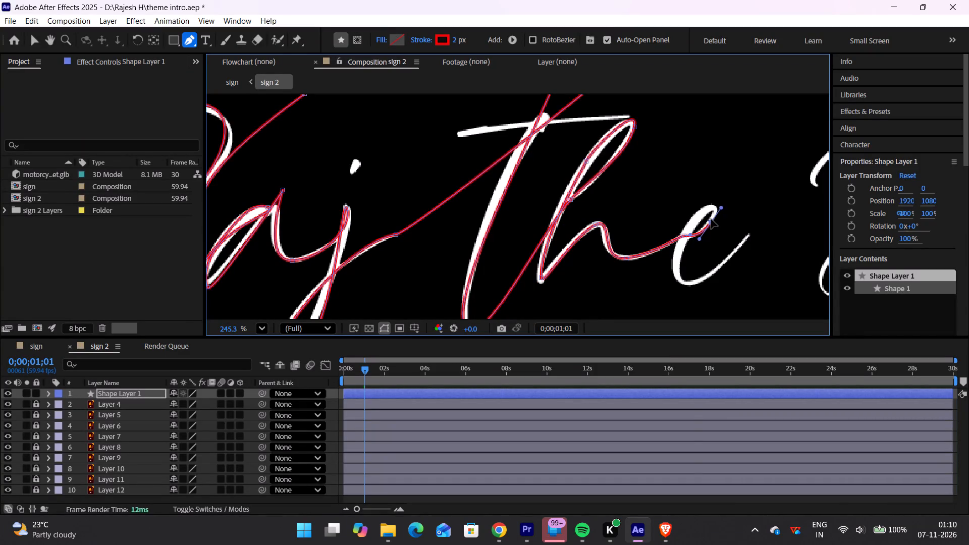
{"action": "left_click_drag", "start_coordinate": [711, 219], "coordinate": [715, 213]}
{"action": "left_click_drag", "start_coordinate": [715, 213], "coordinate": [716, 210]}
{"action": "left_click_drag", "start_coordinate": [704, 228], "coordinate": [705, 241]}
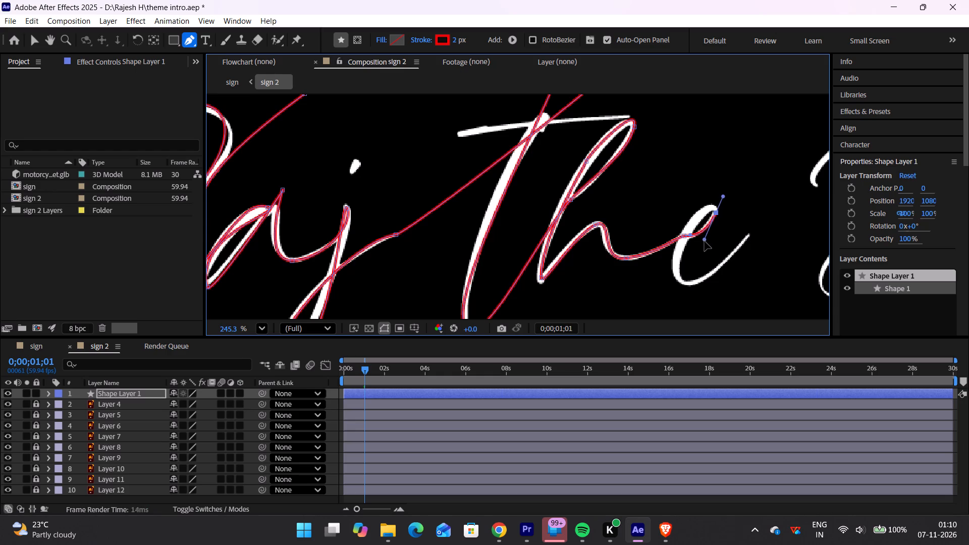
{"action": "left_click_drag", "start_coordinate": [705, 241], "coordinate": [705, 238]}
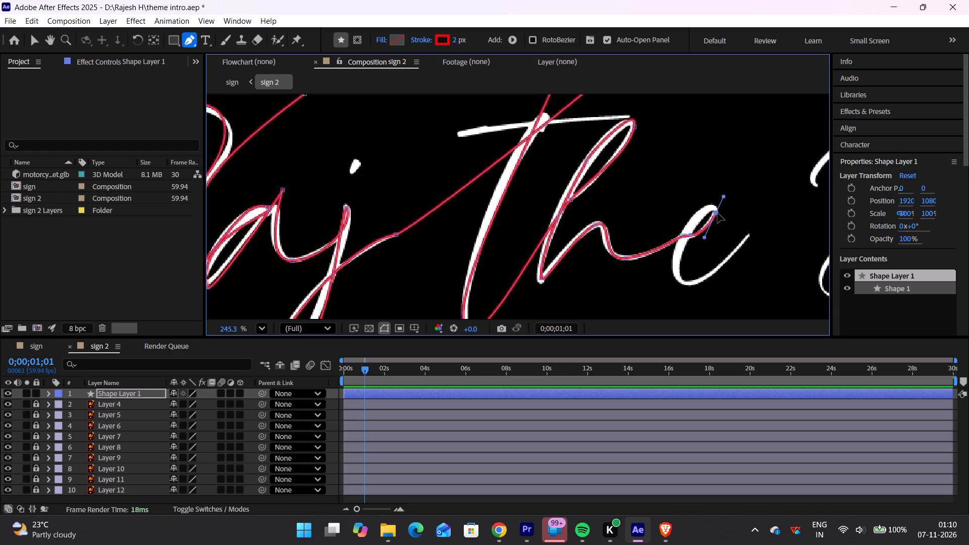
{"action": "left_click", "coordinate": [718, 213]}
{"action": "left_click_drag", "start_coordinate": [707, 233], "coordinate": [703, 242]}
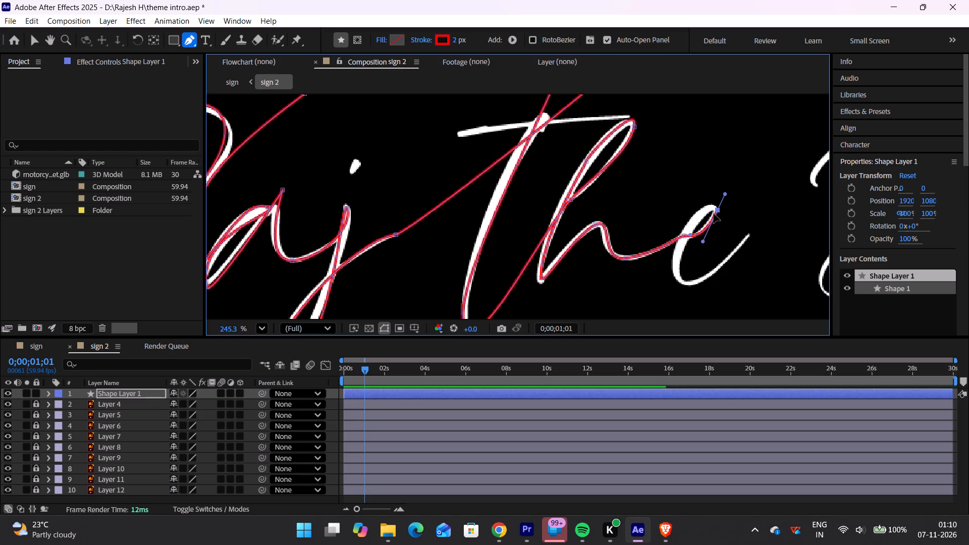
{"action": "left_click", "coordinate": [719, 208]}
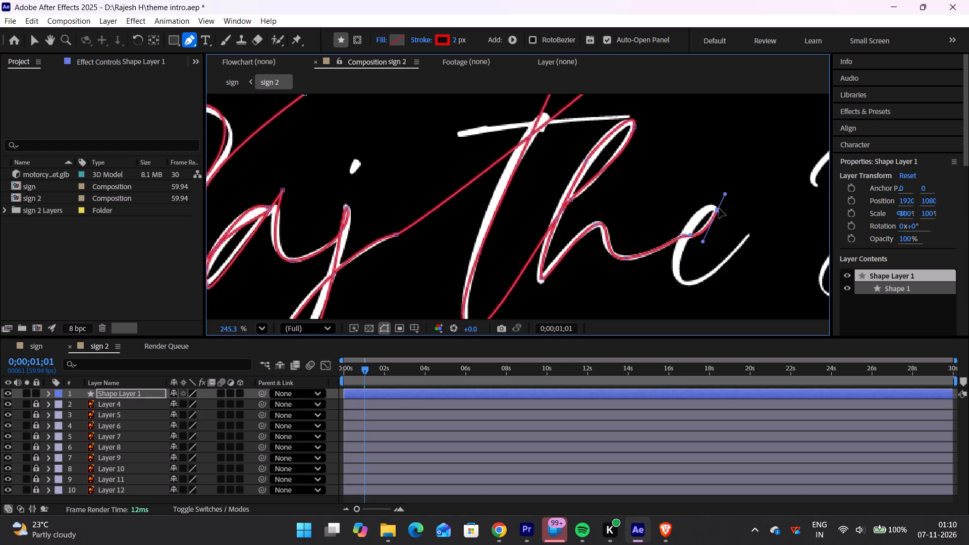
Add a point where the e's loop descends to meet the connecting stroke, extending and angling its handle up toward the loop's top.
{"action": "left_click", "coordinate": [699, 212]}
{"action": "left_click_drag", "start_coordinate": [699, 213], "coordinate": [677, 234]}
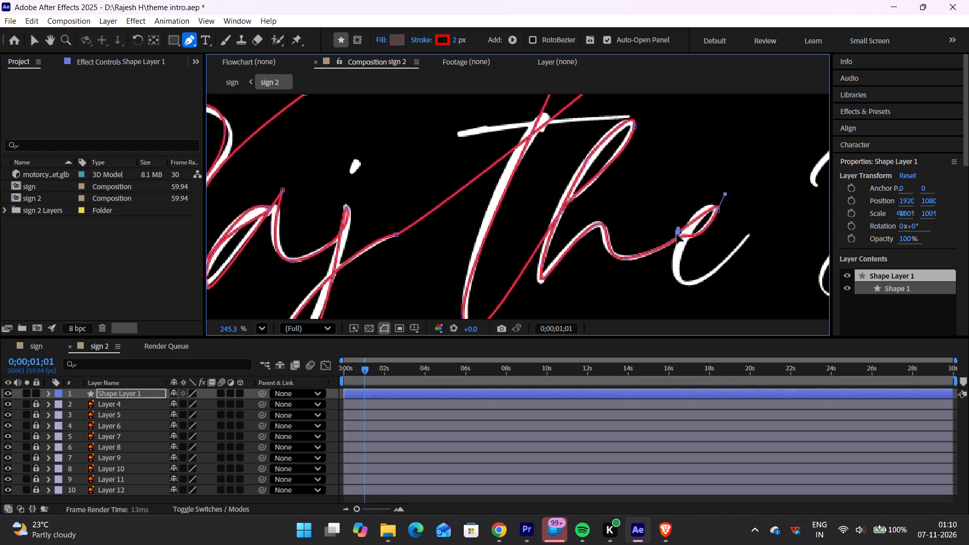
{"action": "left_click_drag", "start_coordinate": [677, 234], "coordinate": [683, 231]}
{"action": "left_click", "coordinate": [726, 194]}
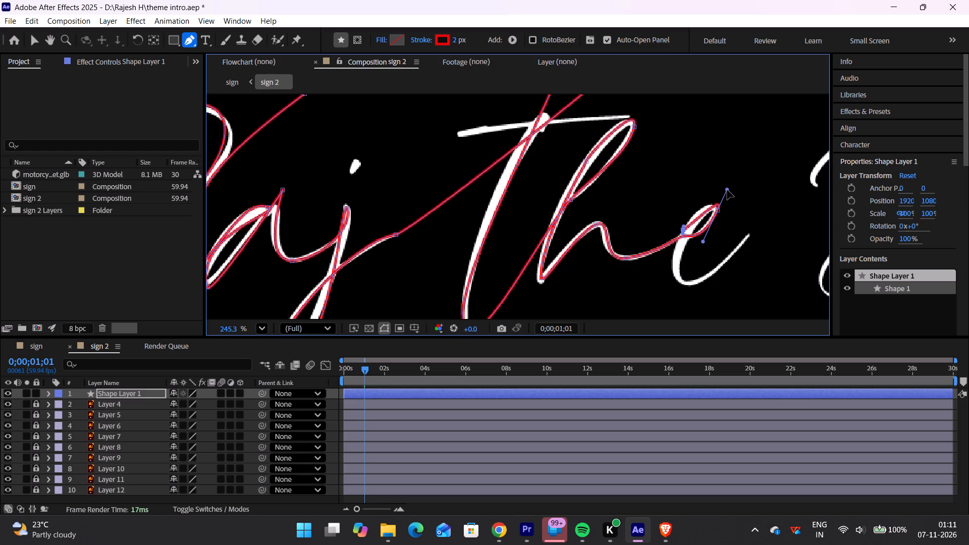
{"action": "key", "text": "ctrl+z"}
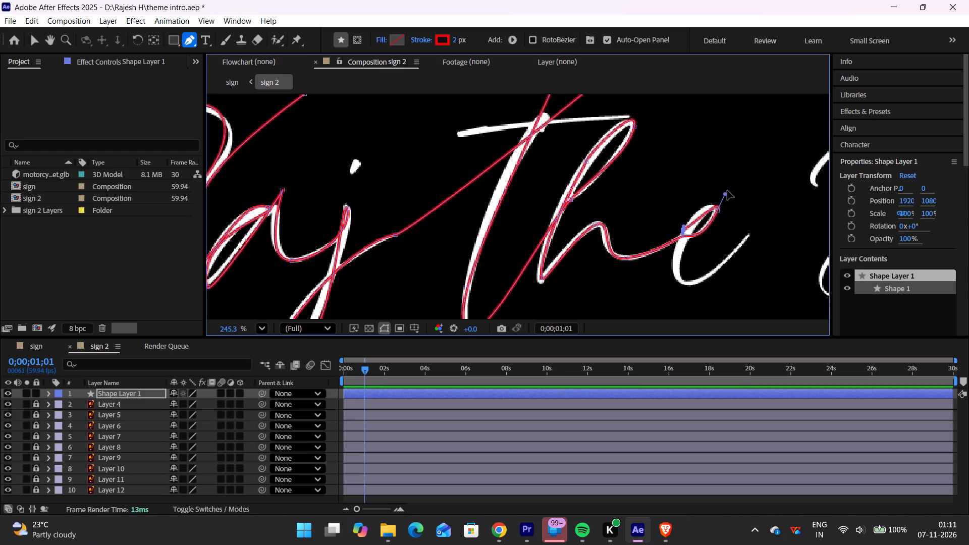
{"action": "left_click_drag", "start_coordinate": [684, 225], "coordinate": [686, 218]}
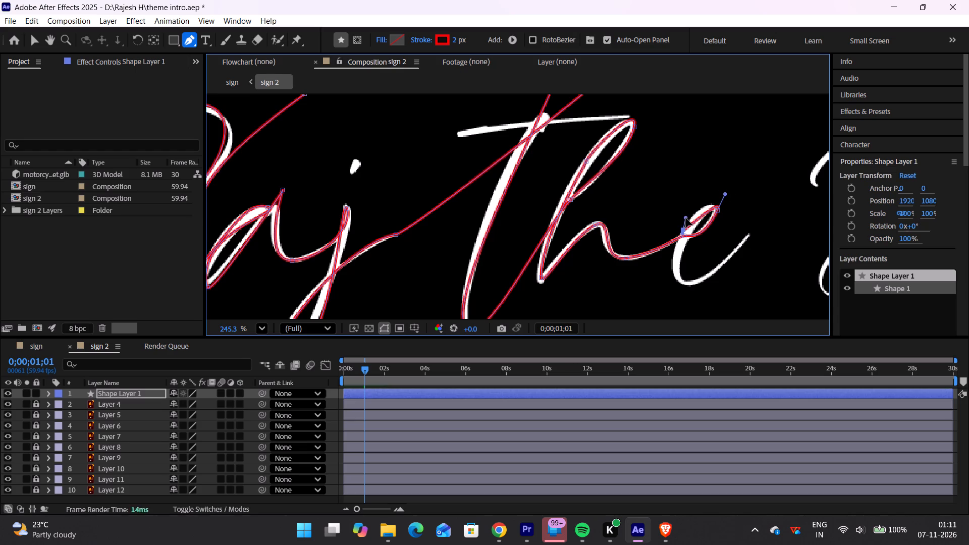
{"action": "left_click_drag", "start_coordinate": [686, 218], "coordinate": [707, 221]}
{"action": "left_click_drag", "start_coordinate": [707, 221], "coordinate": [675, 253]}
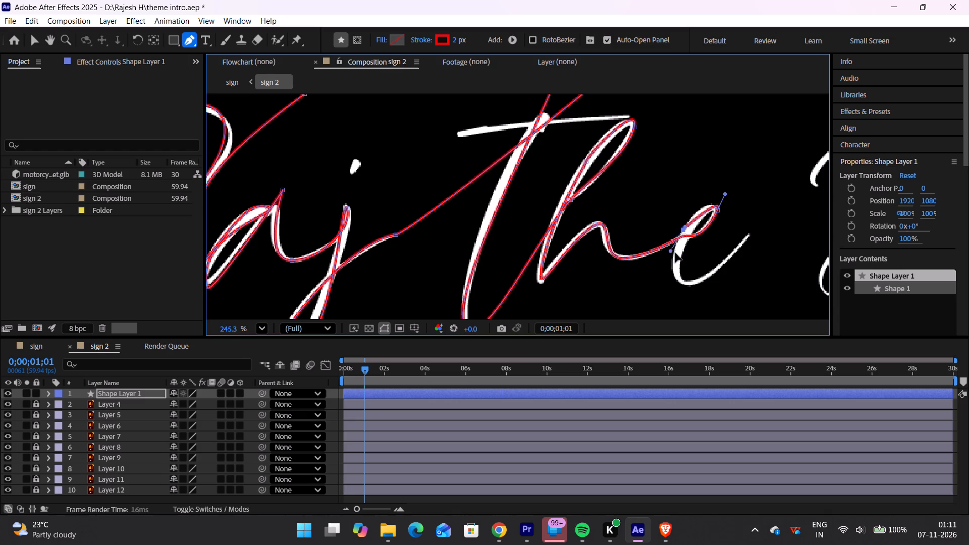
{"action": "left_click_drag", "start_coordinate": [675, 253], "coordinate": [687, 242]}
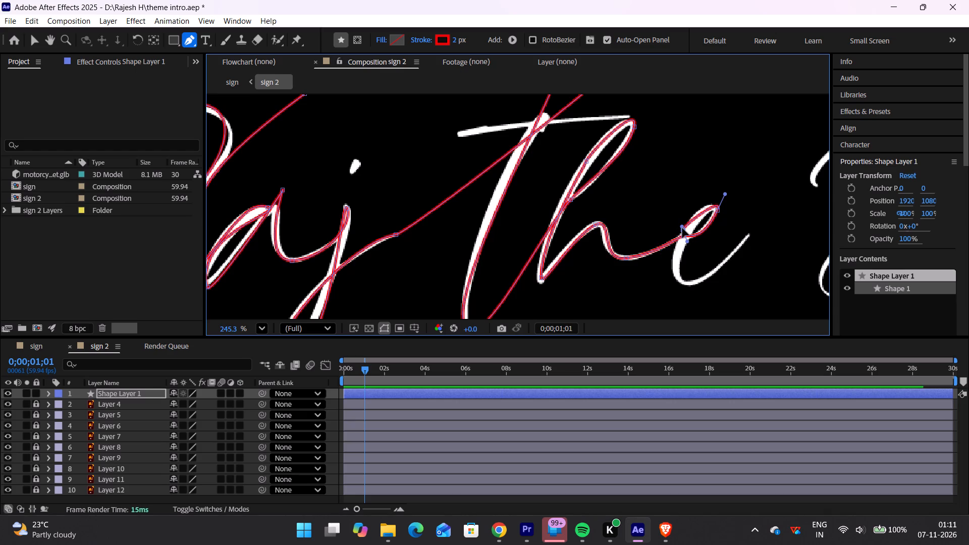
{"action": "left_click_drag", "start_coordinate": [682, 228], "coordinate": [695, 228]}
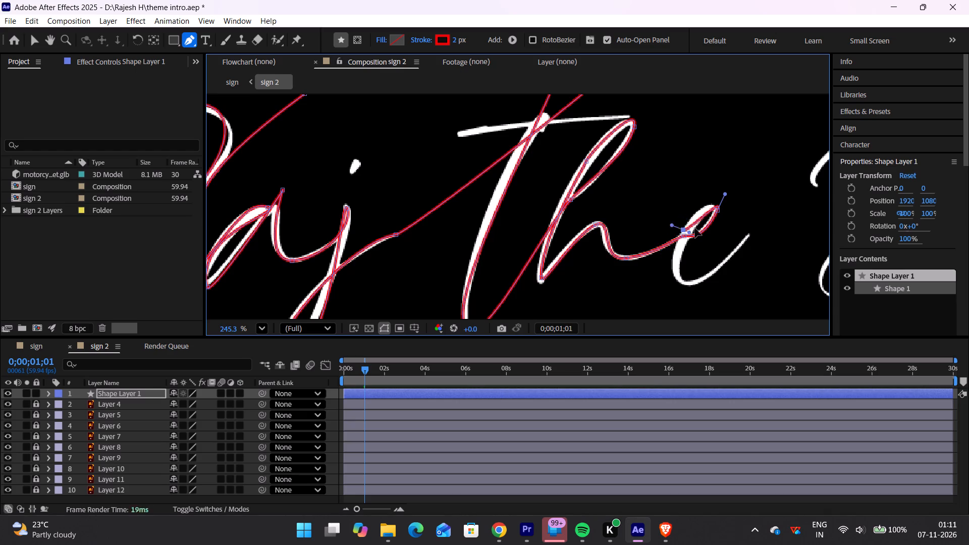
{"action": "left_click_drag", "start_coordinate": [695, 228], "coordinate": [698, 201]}
{"action": "left_click_drag", "start_coordinate": [698, 201], "coordinate": [698, 201]}
Slide the new point down the e's back to its base, lengthening the upper handle and tilting it slightly outward to fit the bowl.
{"action": "left_click_drag", "start_coordinate": [683, 229], "coordinate": [680, 237]}
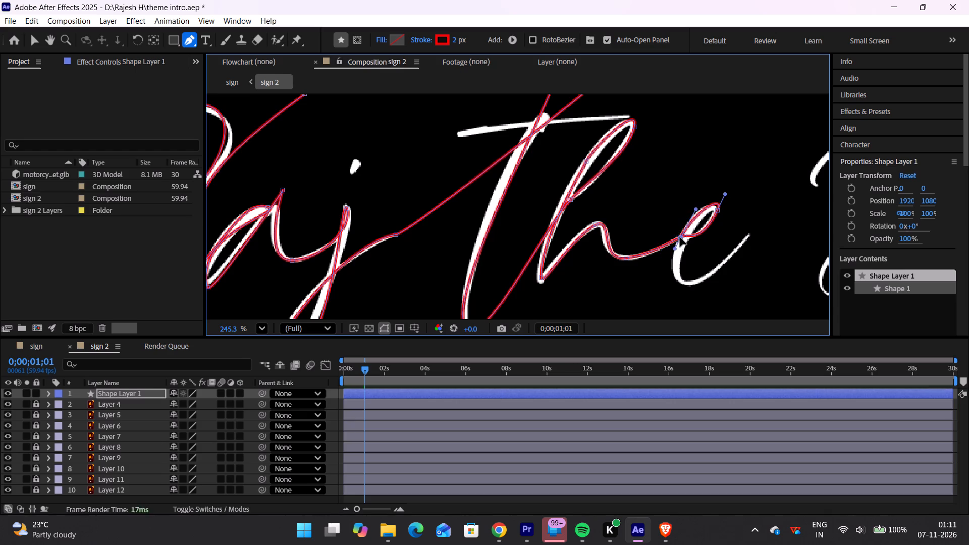
{"action": "left_click_drag", "start_coordinate": [680, 237], "coordinate": [678, 248]}
{"action": "left_click_drag", "start_coordinate": [693, 221], "coordinate": [682, 217]}
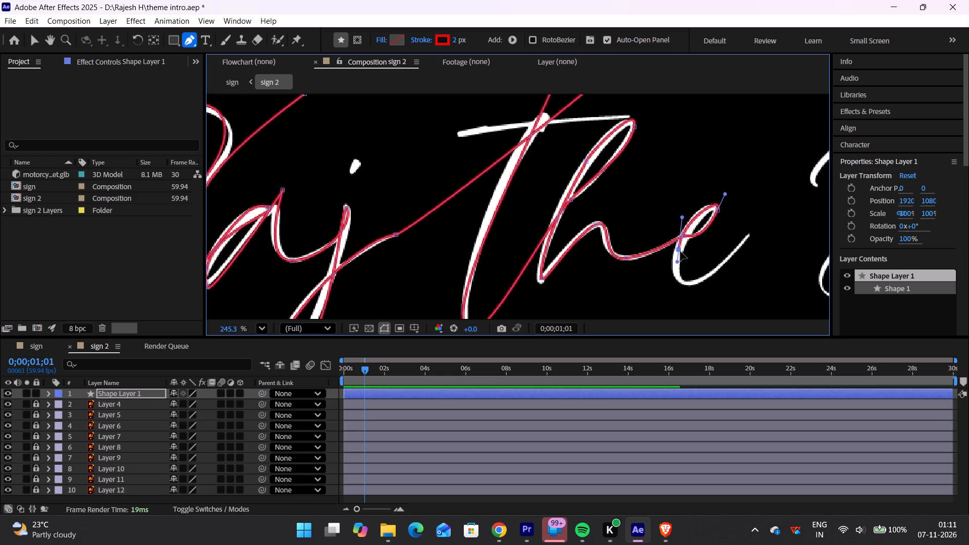
{"action": "left_click_drag", "start_coordinate": [680, 251], "coordinate": [677, 256]}
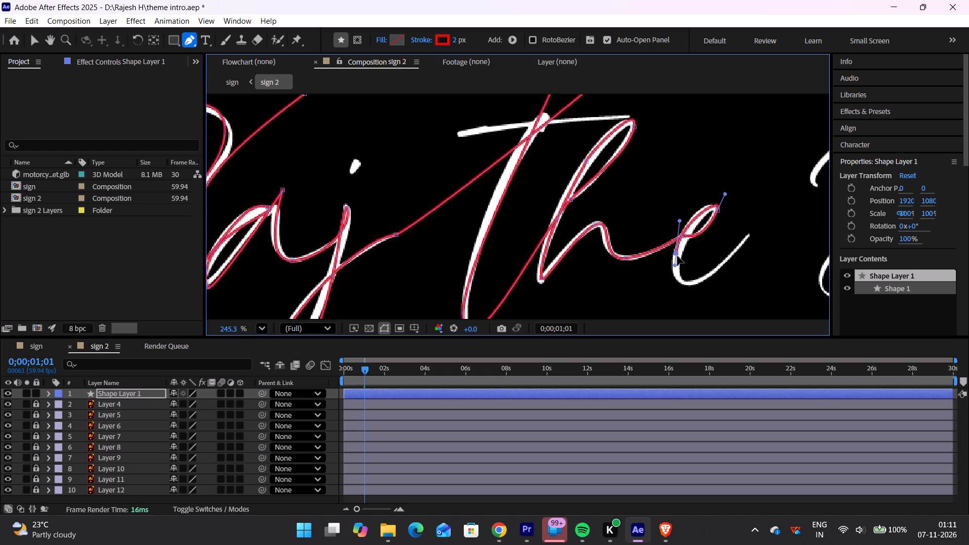
{"action": "left_click_drag", "start_coordinate": [677, 256], "coordinate": [676, 268]}
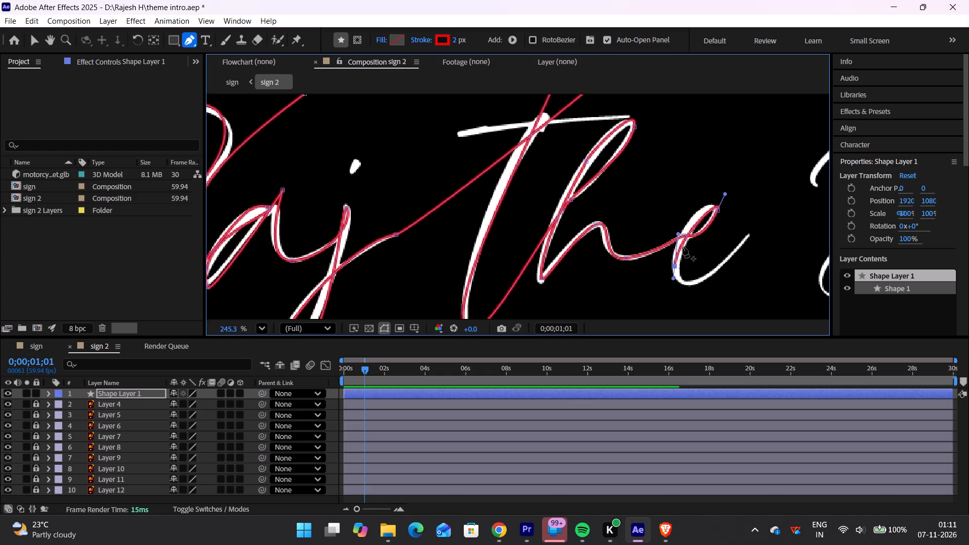
{"action": "left_click_drag", "start_coordinate": [678, 231], "coordinate": [677, 212]}
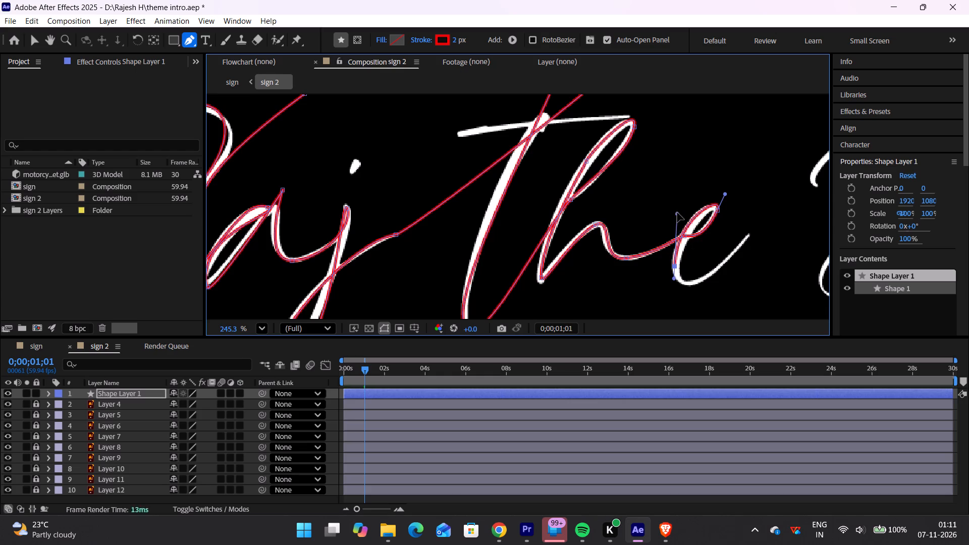
{"action": "left_click_drag", "start_coordinate": [677, 212], "coordinate": [675, 218]}
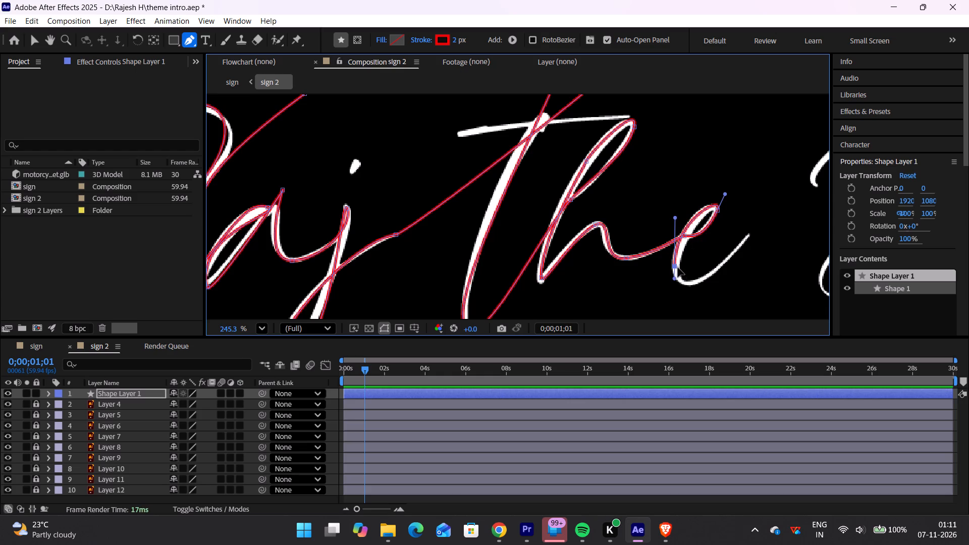
{"action": "left_click_drag", "start_coordinate": [675, 265], "coordinate": [679, 279]}
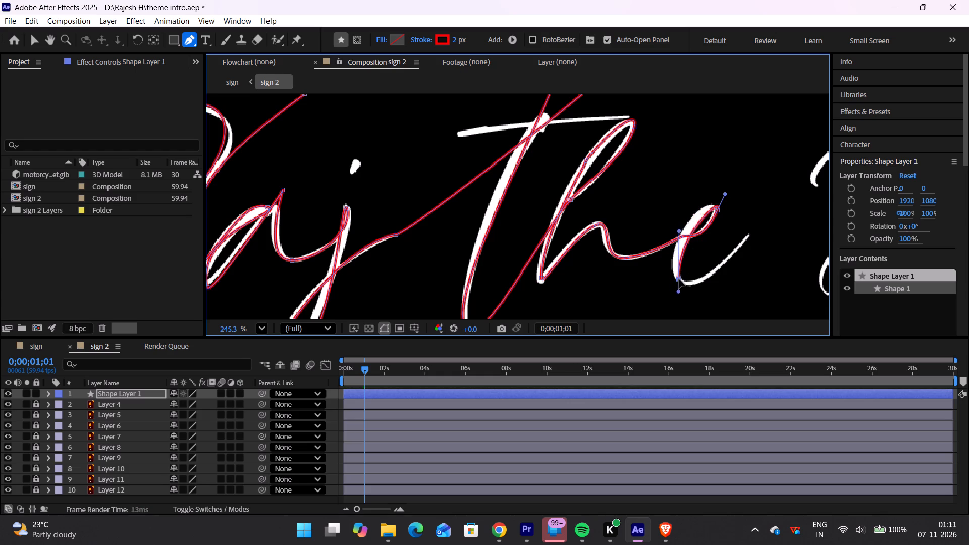
{"action": "left_click_drag", "start_coordinate": [679, 279], "coordinate": [679, 281]}
{"action": "left_click_drag", "start_coordinate": [679, 232], "coordinate": [664, 223]}
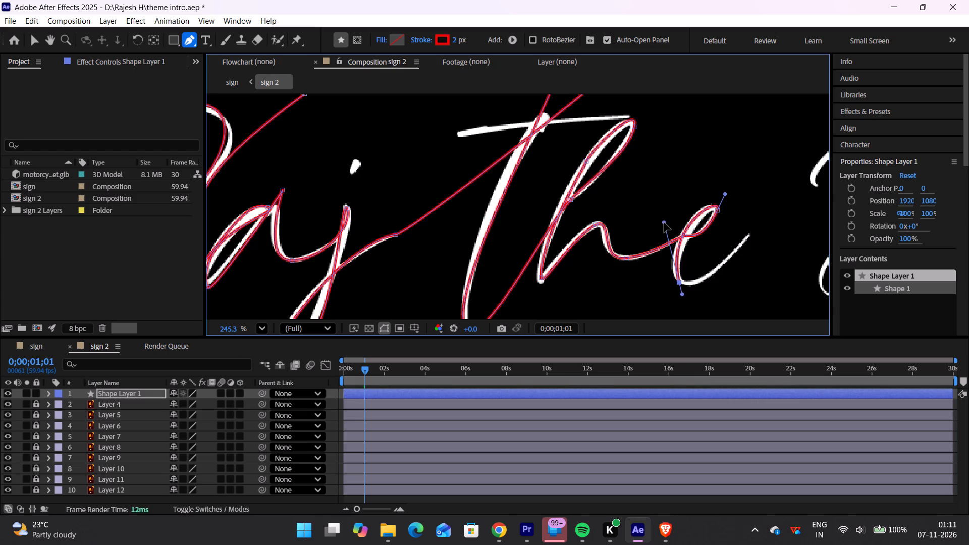
{"action": "left_click_drag", "start_coordinate": [664, 223], "coordinate": [670, 223]}
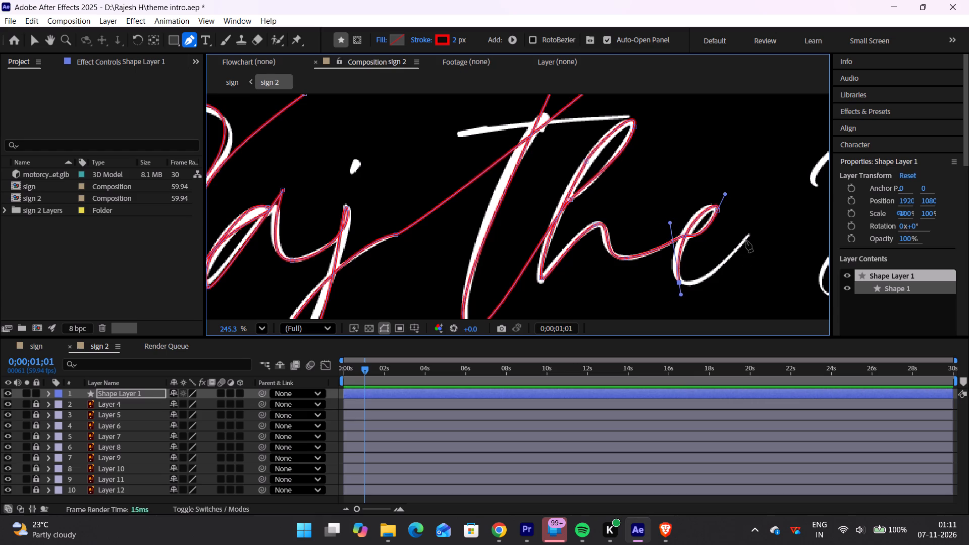
Add a curved point near the tip of the e's exit stroke, pulling it slightly back onto the lettering with nearly vertical handles.
{"action": "left_click_drag", "start_coordinate": [746, 240], "coordinate": [751, 231]}
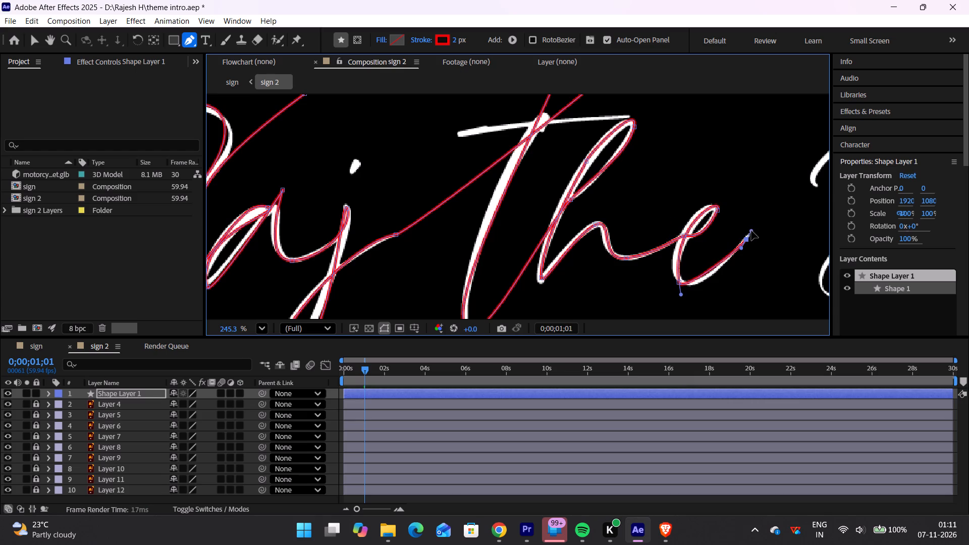
{"action": "left_click_drag", "start_coordinate": [751, 231], "coordinate": [745, 217]}
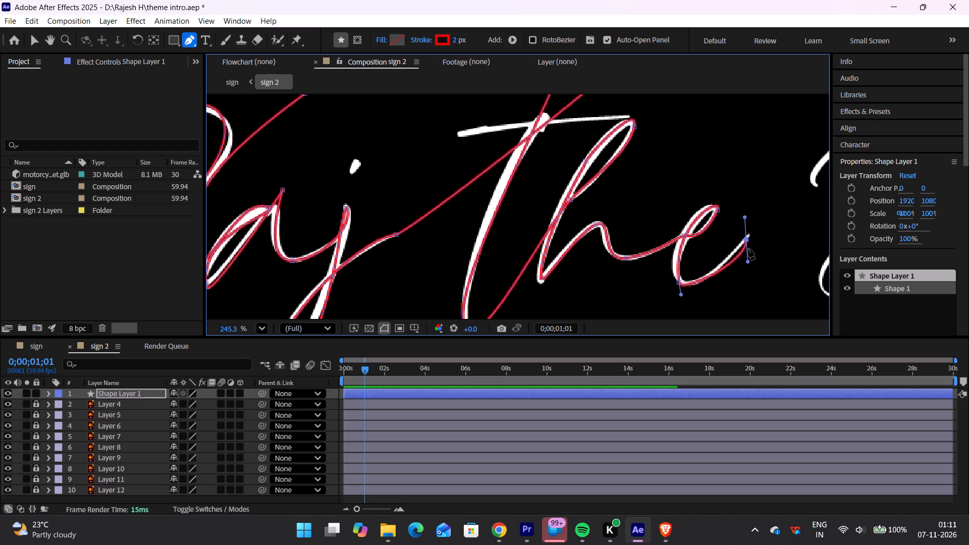
{"action": "left_click_drag", "start_coordinate": [748, 238], "coordinate": [745, 236]}
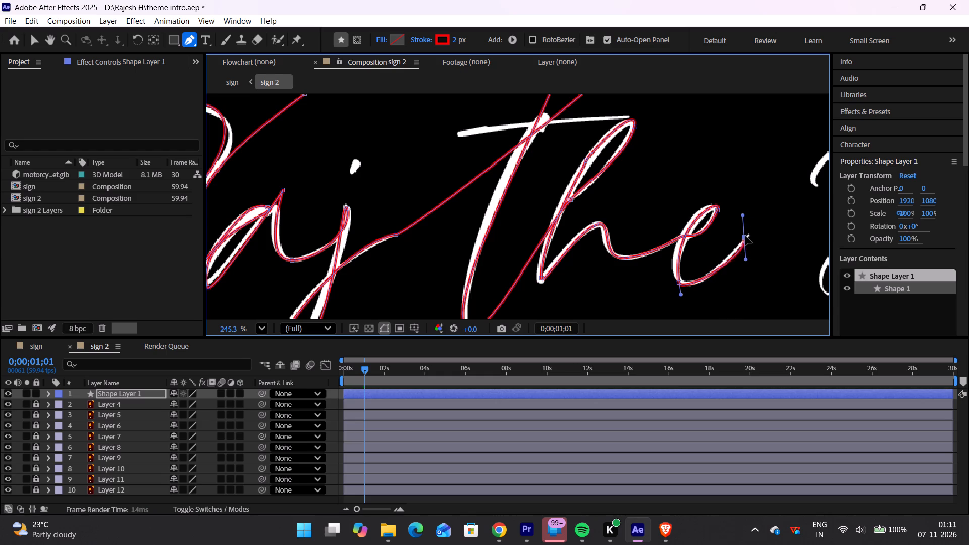
{"action": "left_click_drag", "start_coordinate": [745, 236], "coordinate": [743, 236]}
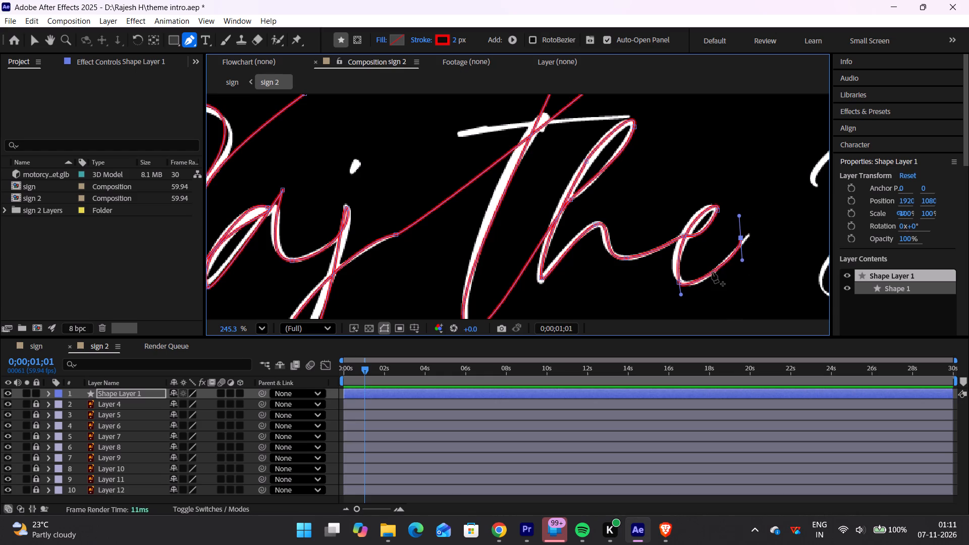
{"action": "left_click", "coordinate": [740, 216]}
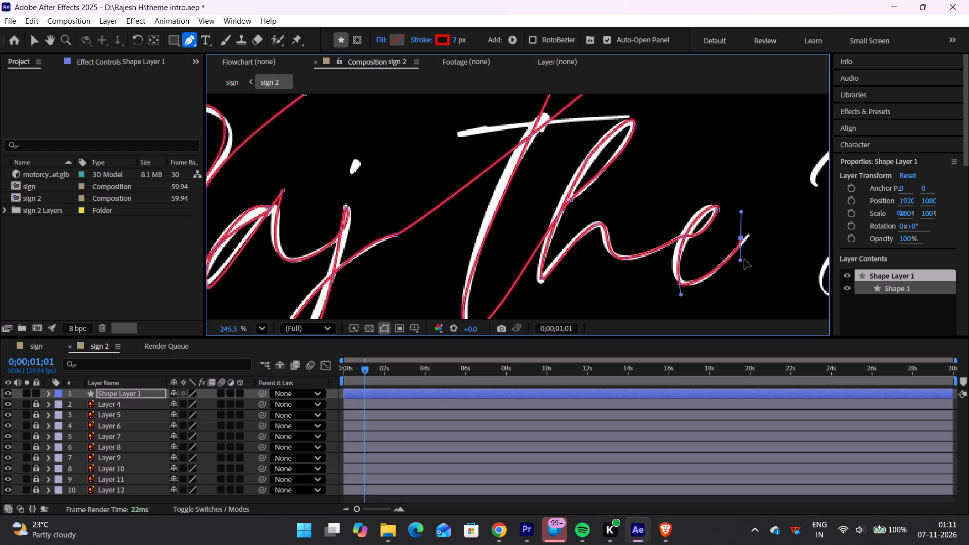
{"action": "left_click", "coordinate": [739, 260]}
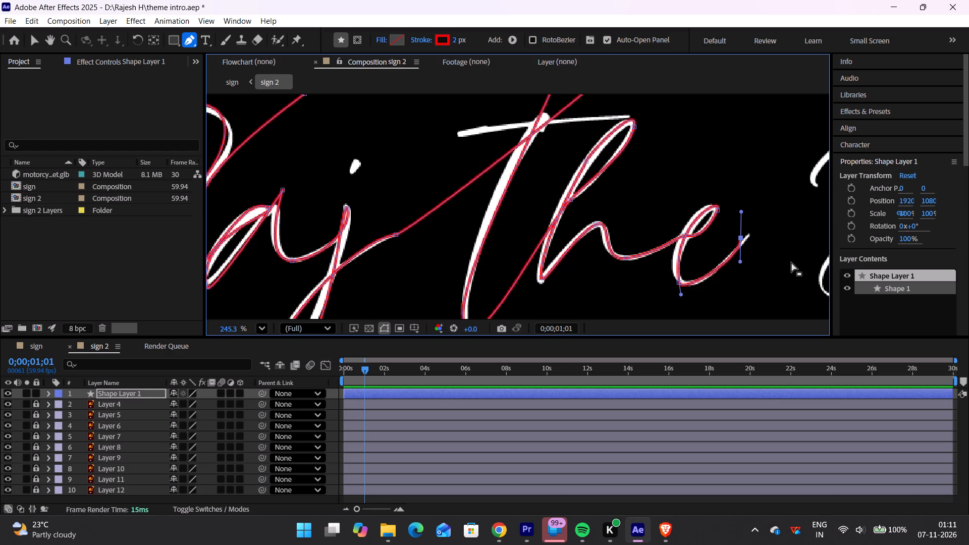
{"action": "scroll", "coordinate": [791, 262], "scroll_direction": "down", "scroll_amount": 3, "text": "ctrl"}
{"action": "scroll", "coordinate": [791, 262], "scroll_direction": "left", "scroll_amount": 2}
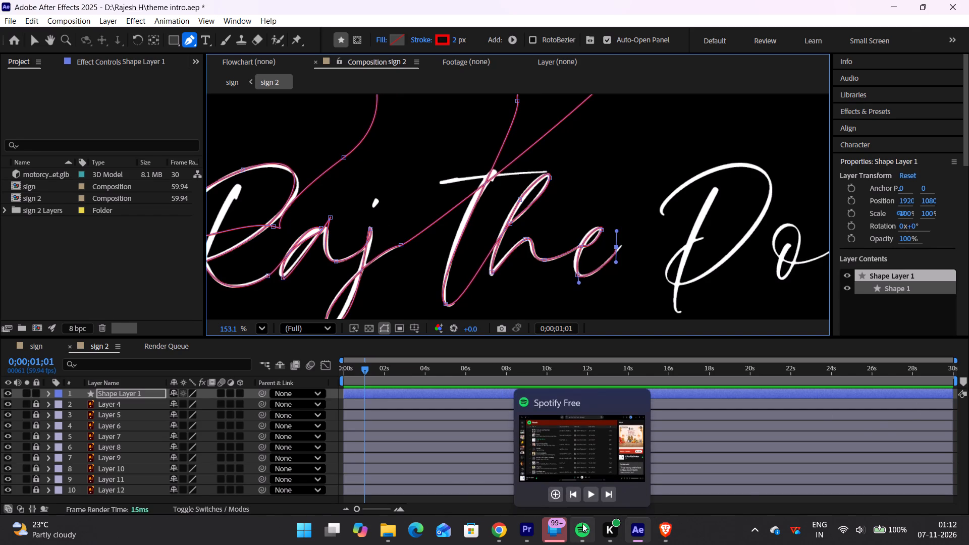
Switch to Spotify and resume the paused song "I Like Me Better".
{"action": "left_click", "coordinate": [583, 453]}
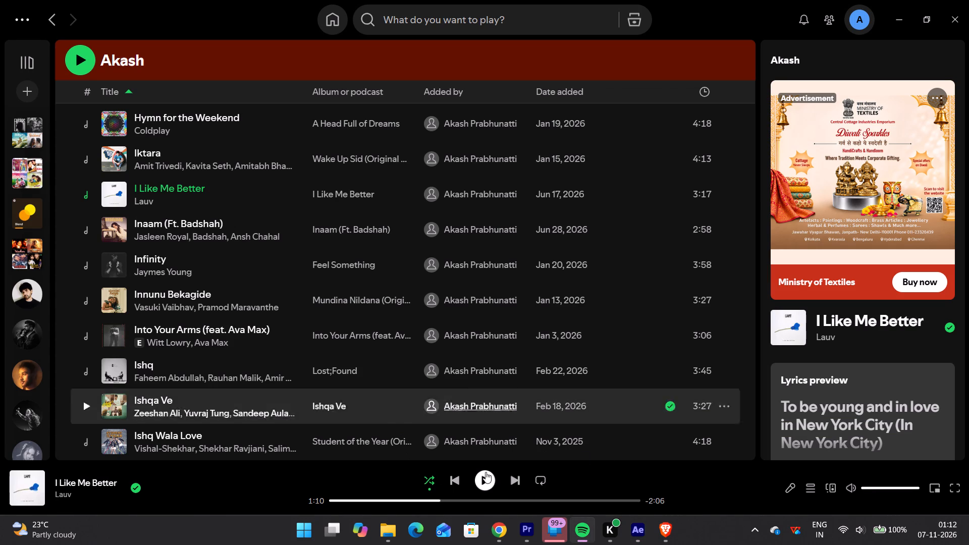
{"action": "left_click", "coordinate": [486, 475]}
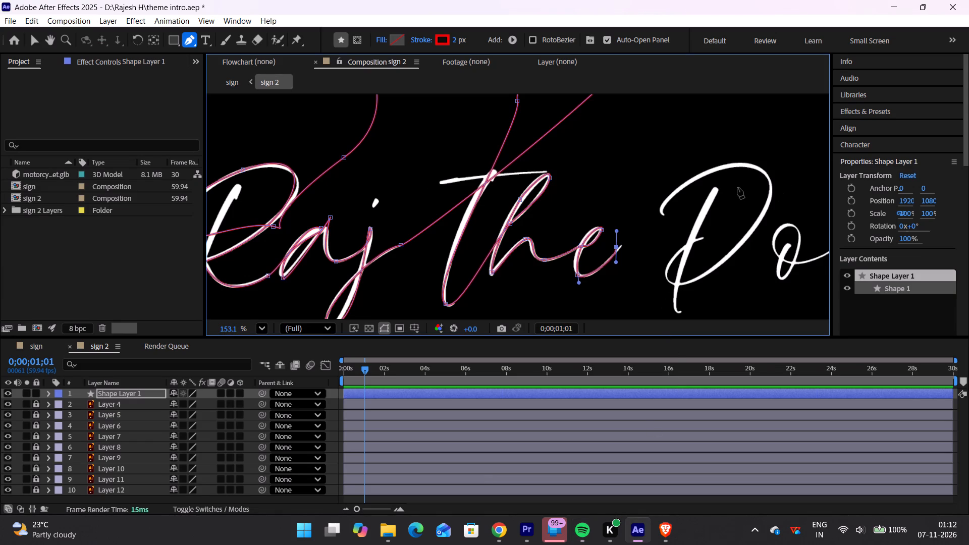
Return to After Effects and shift the path's last point out to the tip of the e's exit stroke, fine-tuning its lower handle.
{"action": "left_click", "coordinate": [616, 245]}
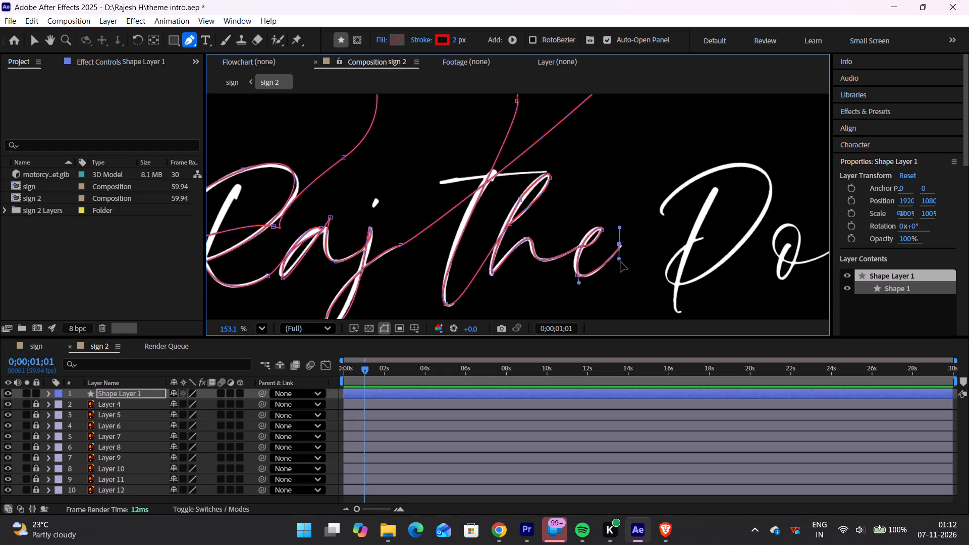
{"action": "left_click", "coordinate": [621, 258]}
Link the e's tip to the start of the D's opening curl with a nearly straight segment ending in a point with short horizontal handles.
{"action": "left_click_drag", "start_coordinate": [665, 219], "coordinate": [666, 189]}
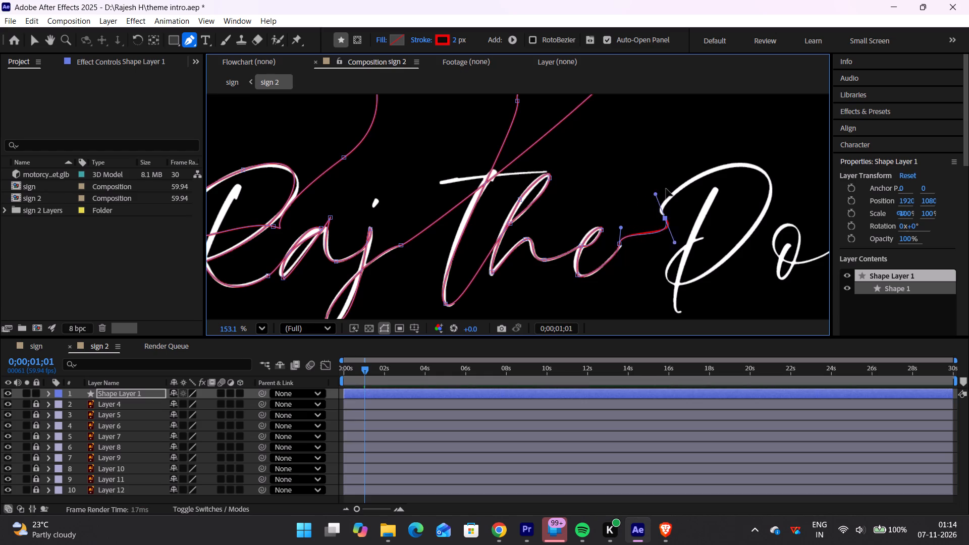
{"action": "left_click_drag", "start_coordinate": [666, 189], "coordinate": [656, 220]}
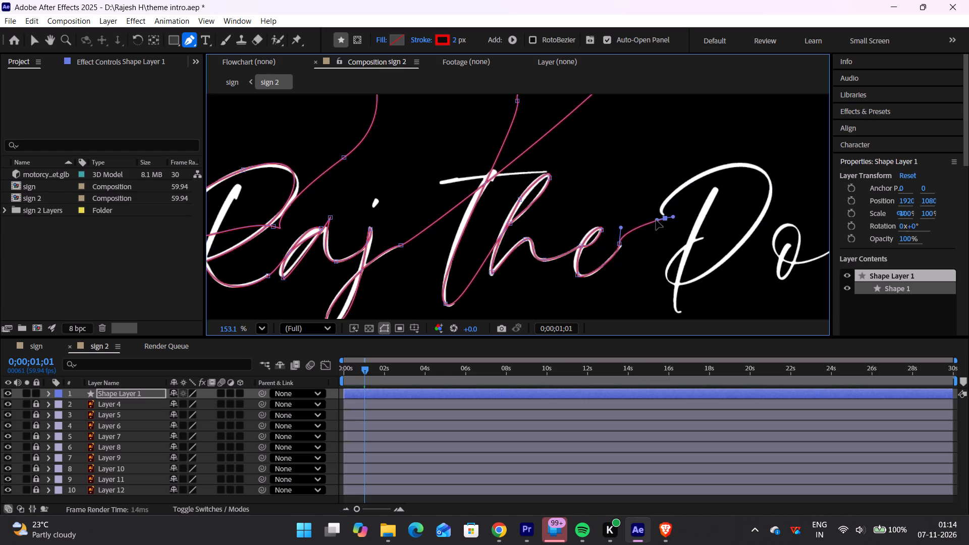
{"action": "left_click_drag", "start_coordinate": [656, 220], "coordinate": [658, 219]}
{"action": "left_click_drag", "start_coordinate": [658, 219], "coordinate": [658, 219]}
{"action": "left_click_drag", "start_coordinate": [624, 227], "coordinate": [622, 237]}
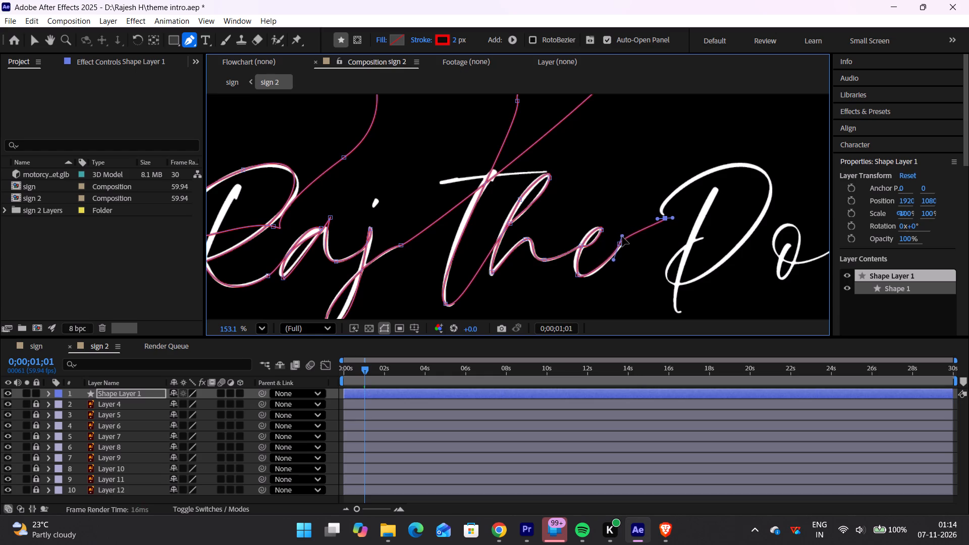
{"action": "left_click_drag", "start_coordinate": [622, 237], "coordinate": [621, 238]}
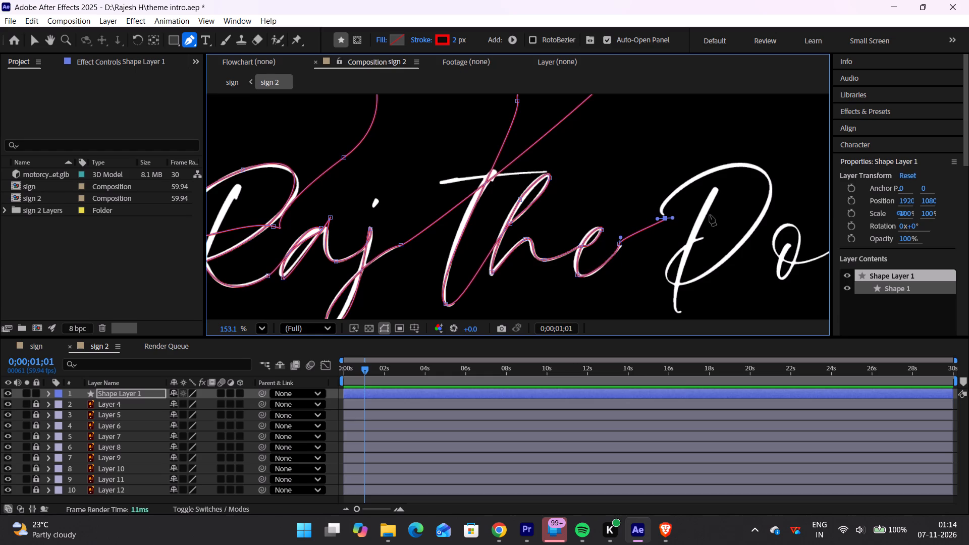
Add a curved point at the top of the D, extending its backward handle over the opening curl so the path follows the arc.
{"action": "left_click_drag", "start_coordinate": [670, 197], "coordinate": [680, 195]}
{"action": "left_click_drag", "start_coordinate": [670, 195], "coordinate": [747, 160]}
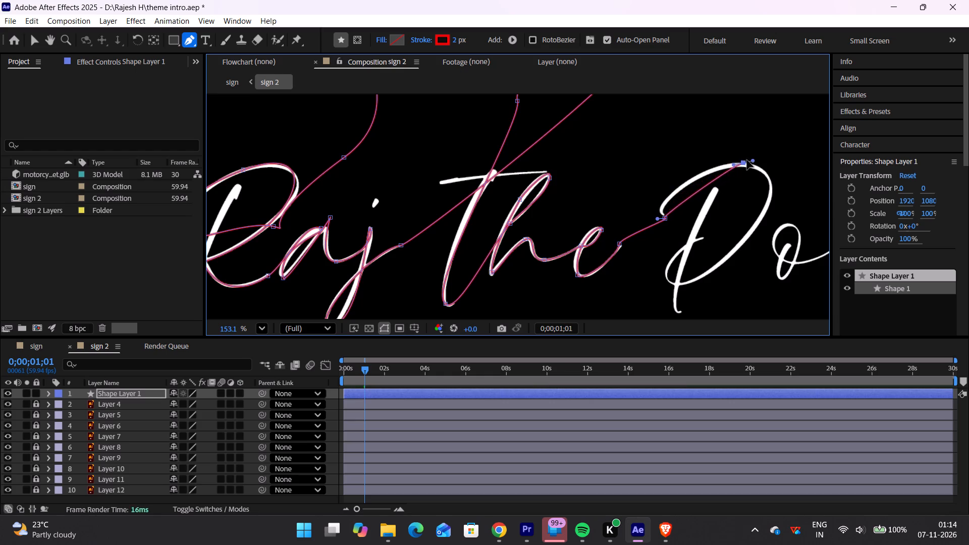
{"action": "left_click_drag", "start_coordinate": [747, 160], "coordinate": [747, 162]}
{"action": "left_click_drag", "start_coordinate": [739, 165], "coordinate": [733, 163]}
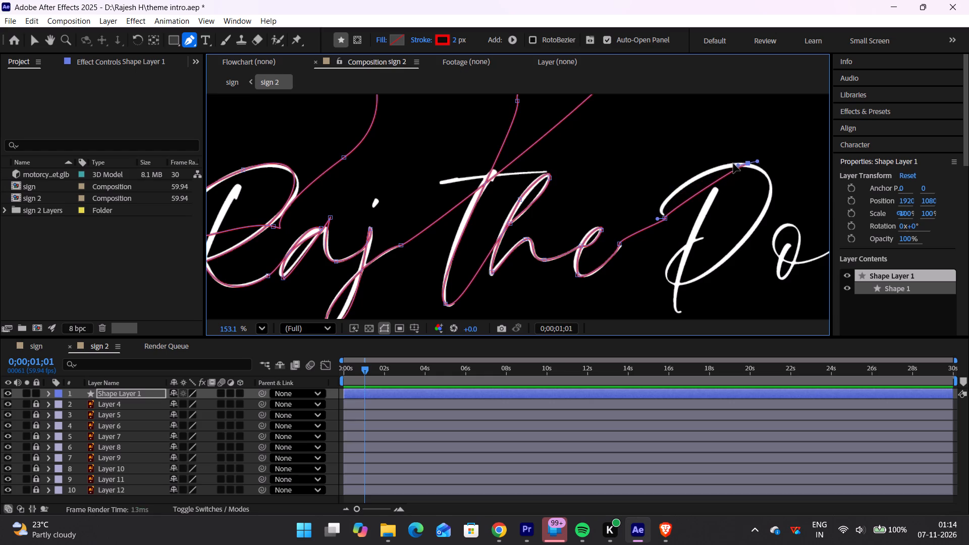
{"action": "left_click_drag", "start_coordinate": [733, 163], "coordinate": [671, 170]}
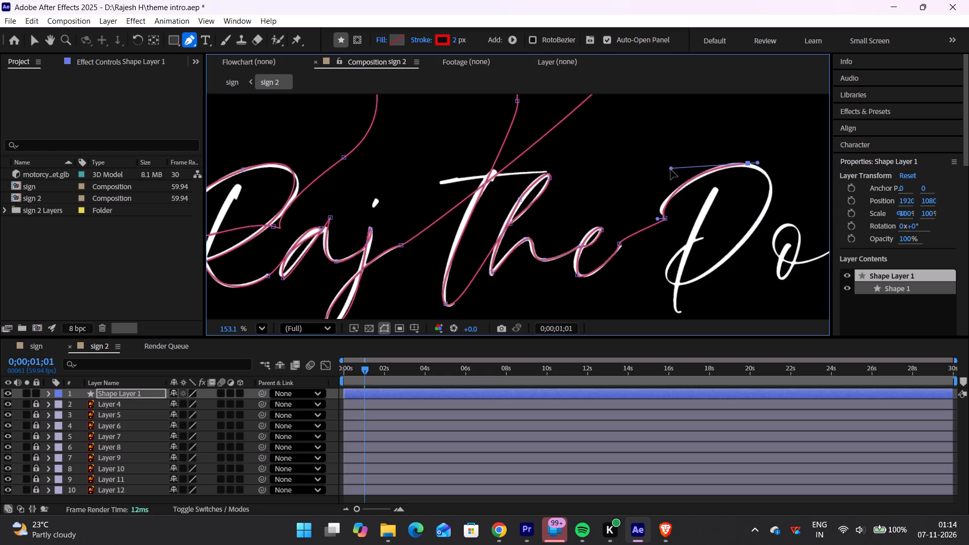
{"action": "left_click_drag", "start_coordinate": [671, 170], "coordinate": [661, 176]}
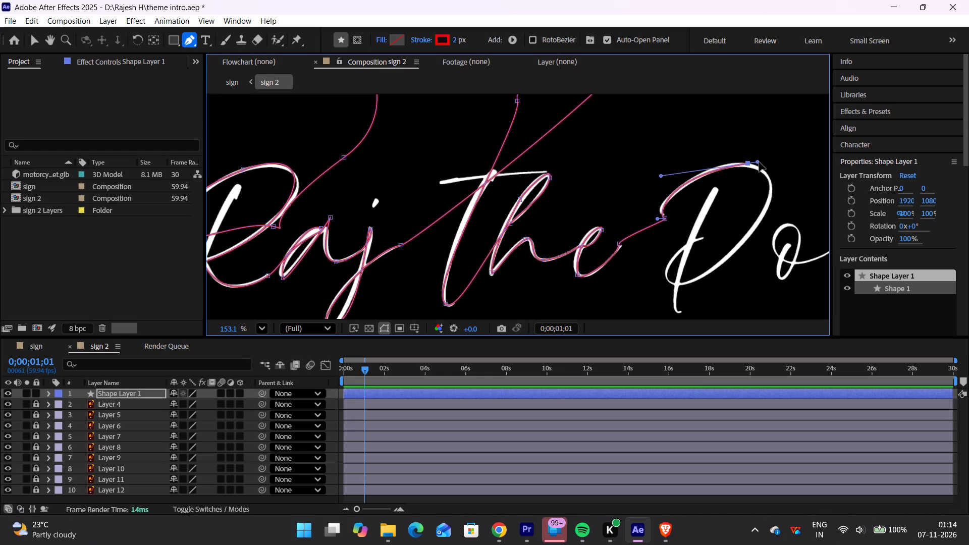
{"action": "left_click", "coordinate": [759, 162]}
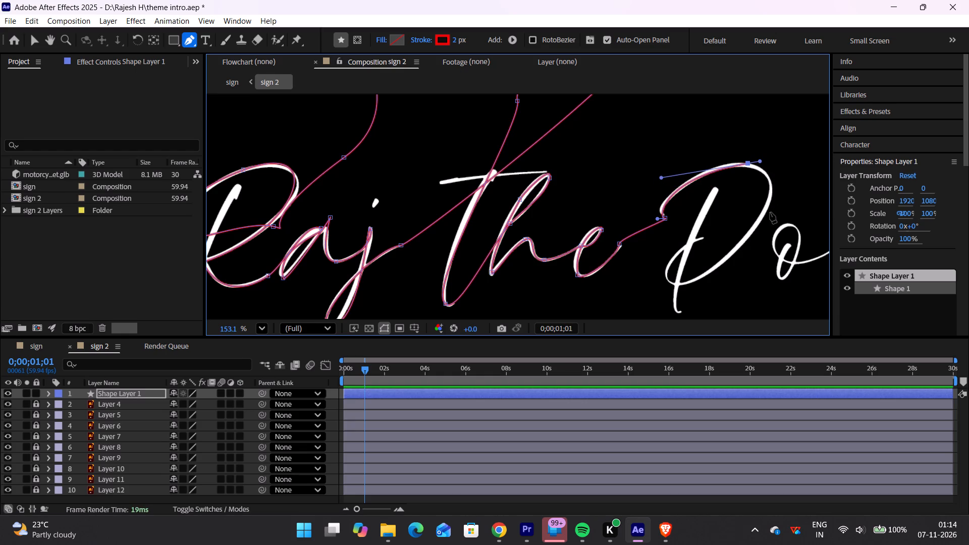
Add a curved point on the D's outer bowl and slide it down to where the bowl crosses the stem near its base.
{"action": "left_click_drag", "start_coordinate": [767, 215], "coordinate": [756, 223]}
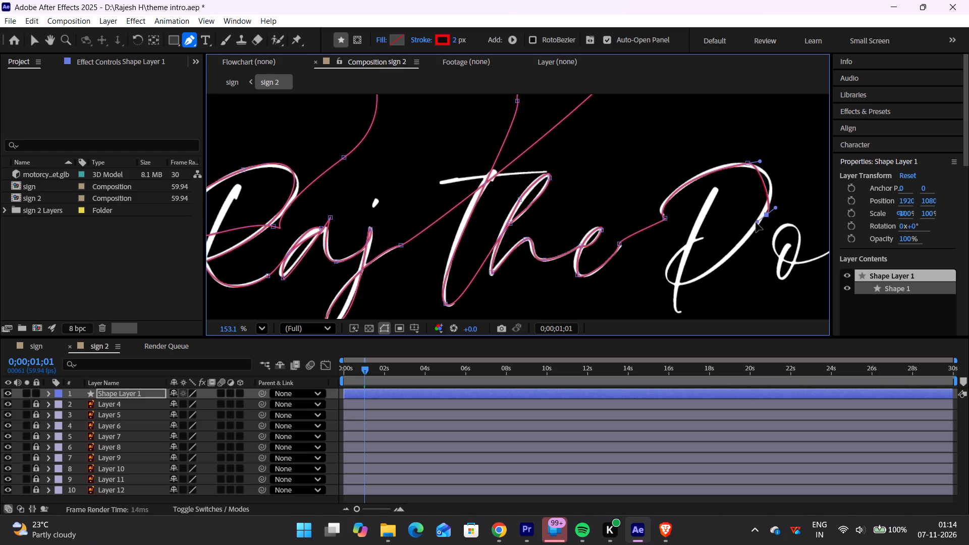
{"action": "left_click_drag", "start_coordinate": [756, 223], "coordinate": [736, 247]}
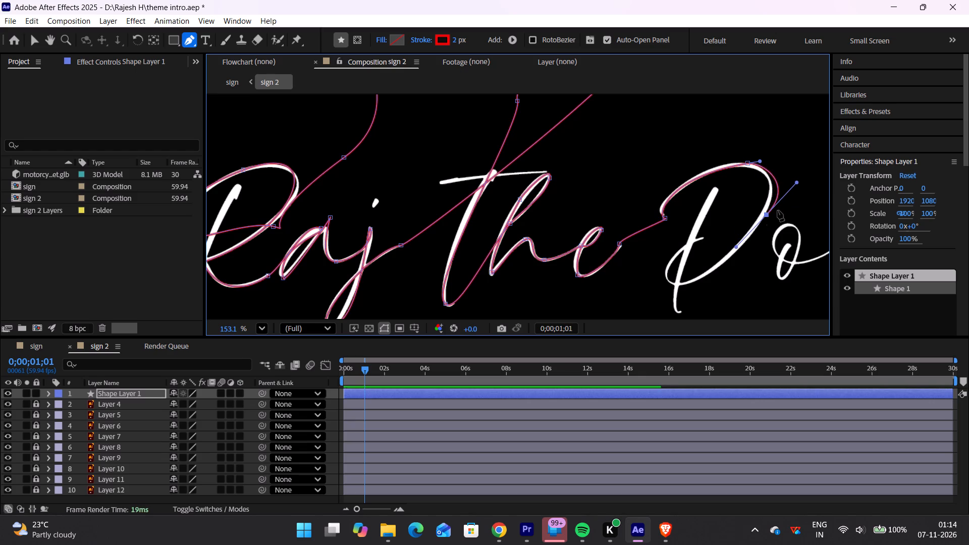
{"action": "left_click_drag", "start_coordinate": [766, 219], "coordinate": [750, 238]}
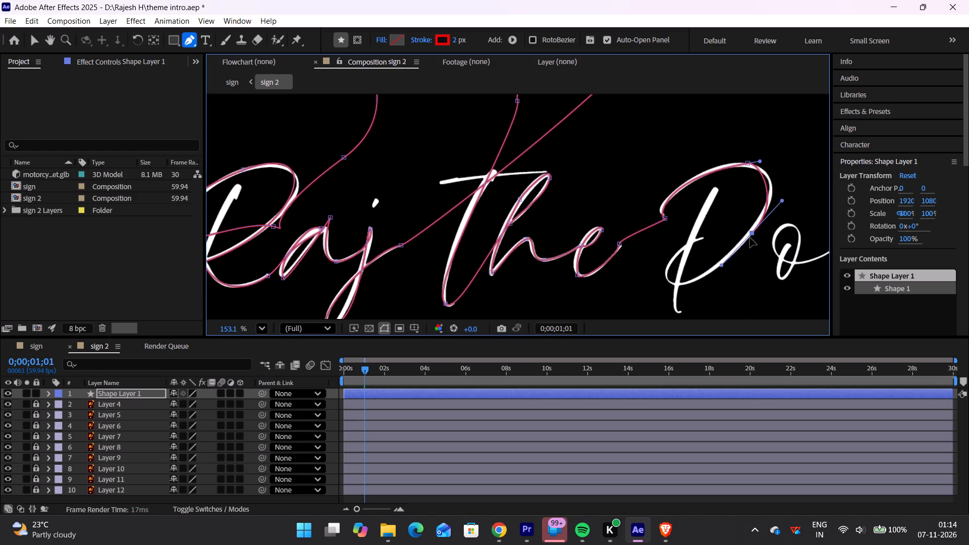
{"action": "left_click_drag", "start_coordinate": [750, 238], "coordinate": [683, 285]}
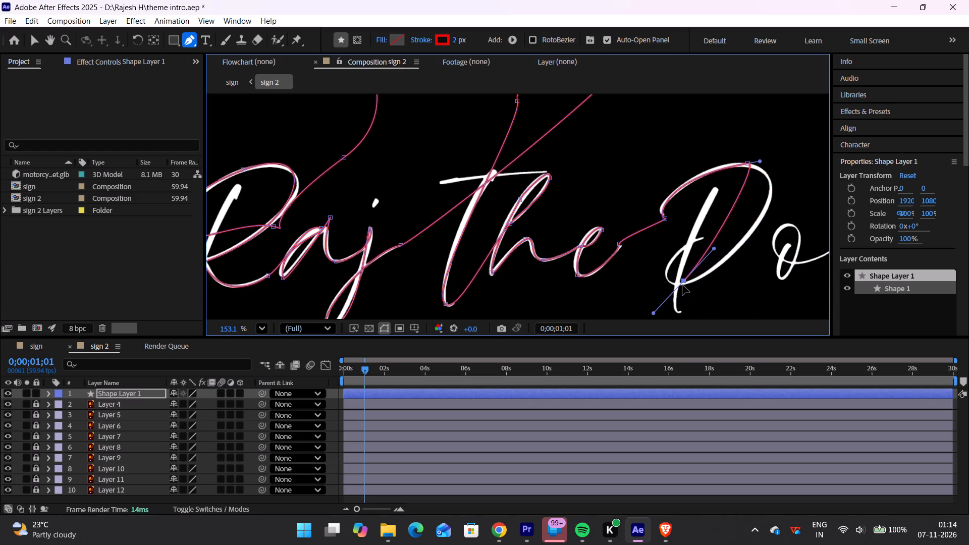
{"action": "left_click_drag", "start_coordinate": [683, 285], "coordinate": [680, 289]}
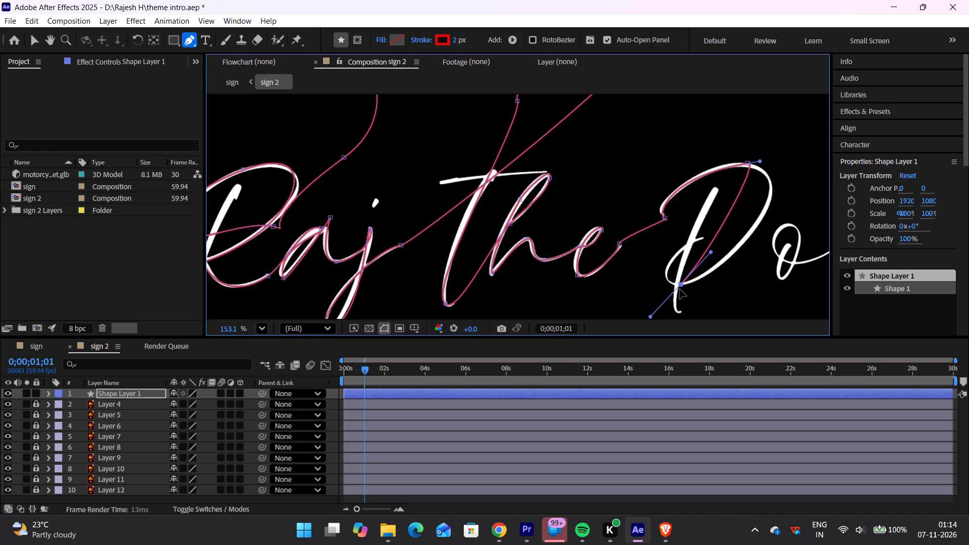
{"action": "left_click_drag", "start_coordinate": [680, 289], "coordinate": [677, 289]}
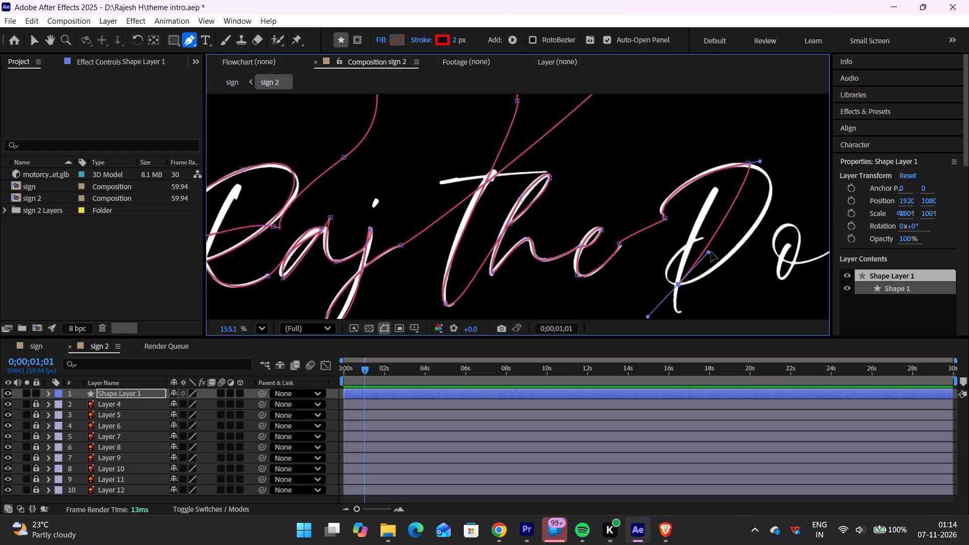
Extend the D base point's upper handle up and outward beyond the top of the o, fitting the path to the D's bowl.
{"action": "left_click_drag", "start_coordinate": [711, 252], "coordinate": [789, 240]}
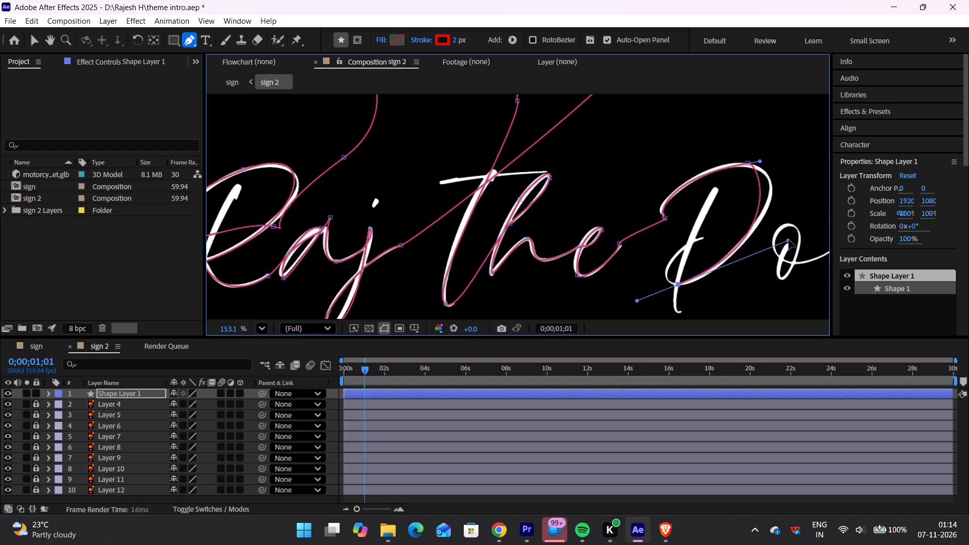
{"action": "left_click_drag", "start_coordinate": [789, 240], "coordinate": [814, 210]}
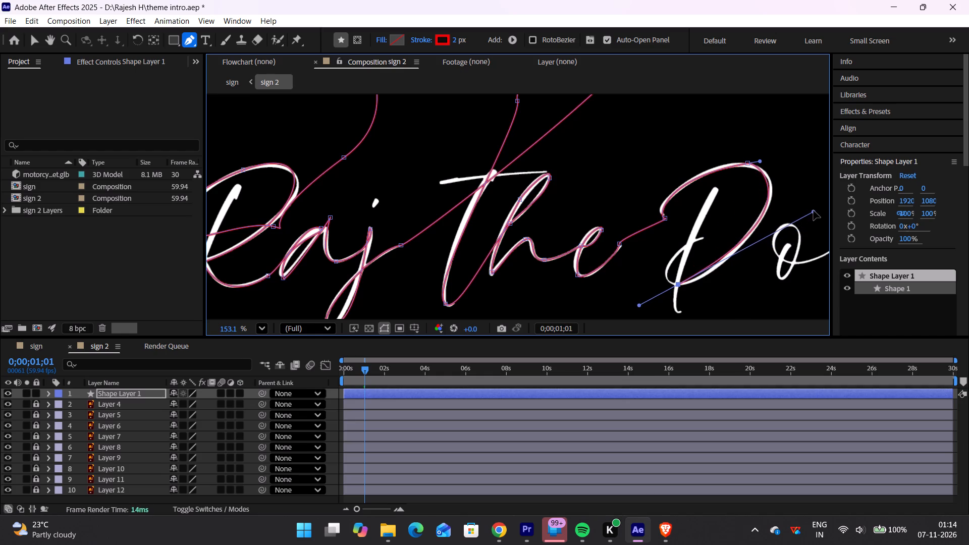
{"action": "left_click_drag", "start_coordinate": [814, 210], "coordinate": [821, 204]}
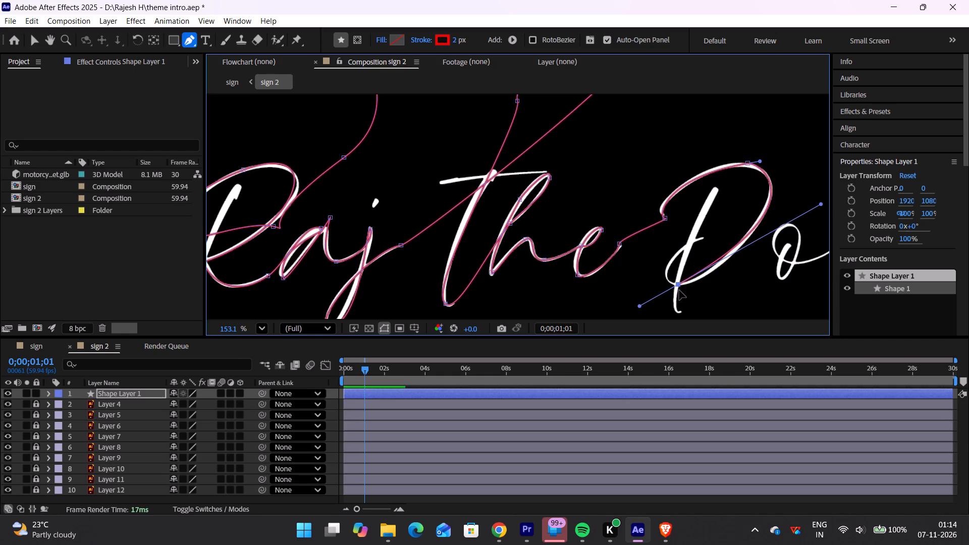
{"action": "left_click", "coordinate": [641, 306]}
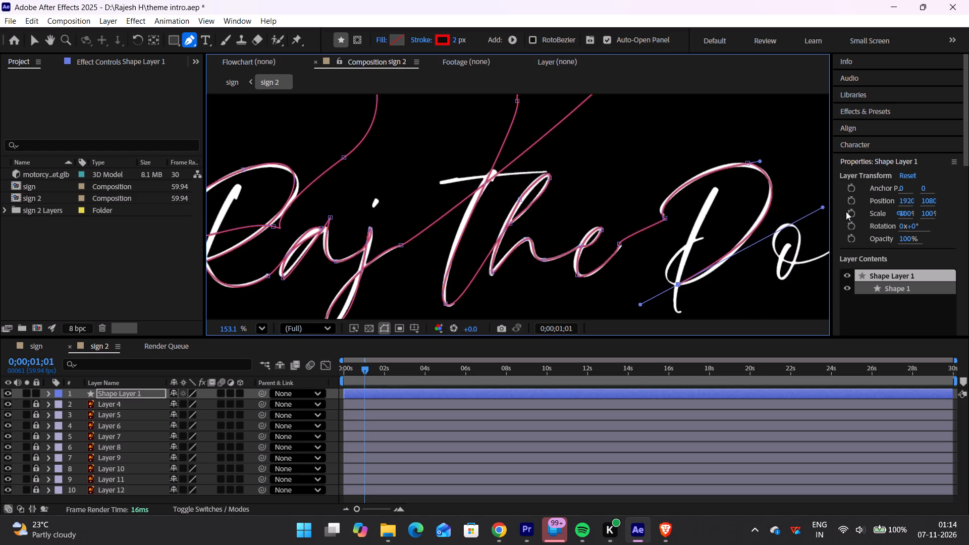
{"action": "left_click", "coordinate": [680, 285]}
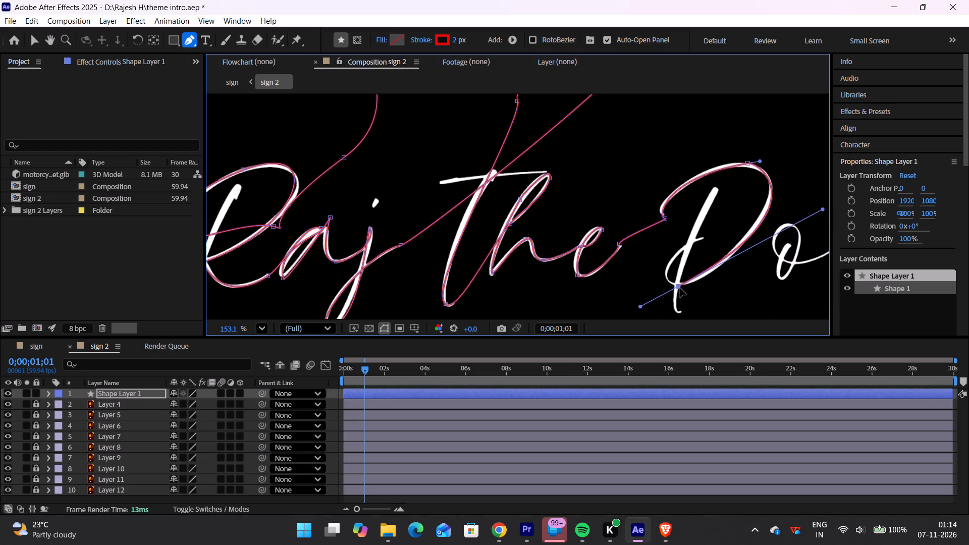
{"action": "left_click", "coordinate": [823, 206]}
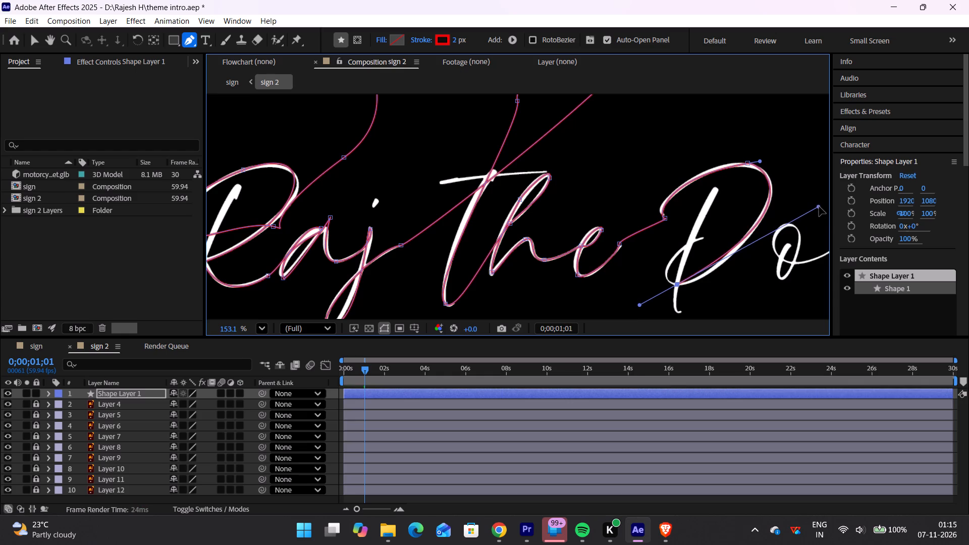
Extend the D base point's lower handle far down and back below the word "The", keeping it in line with the upper handle.
{"action": "left_click", "coordinate": [641, 305]}
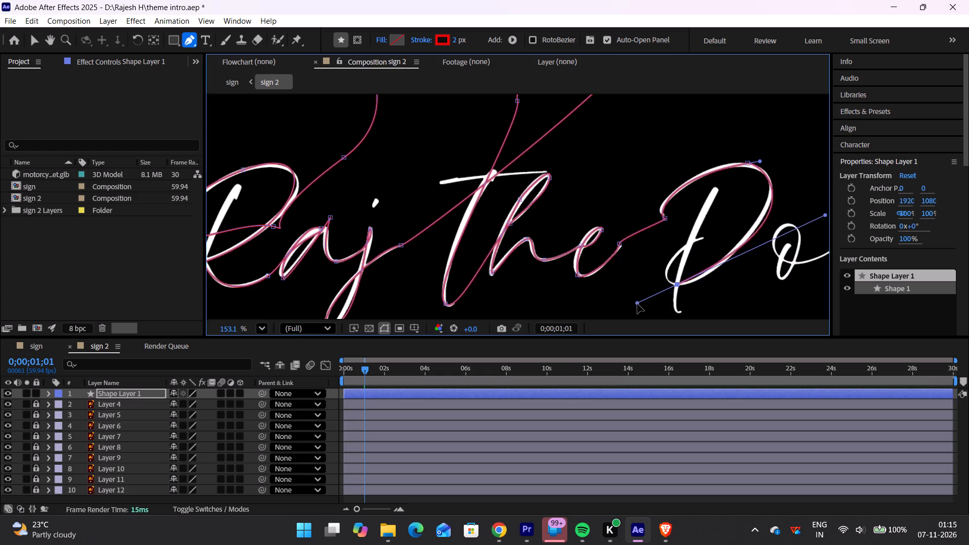
{"action": "left_click_drag", "start_coordinate": [637, 307], "coordinate": [636, 307]}
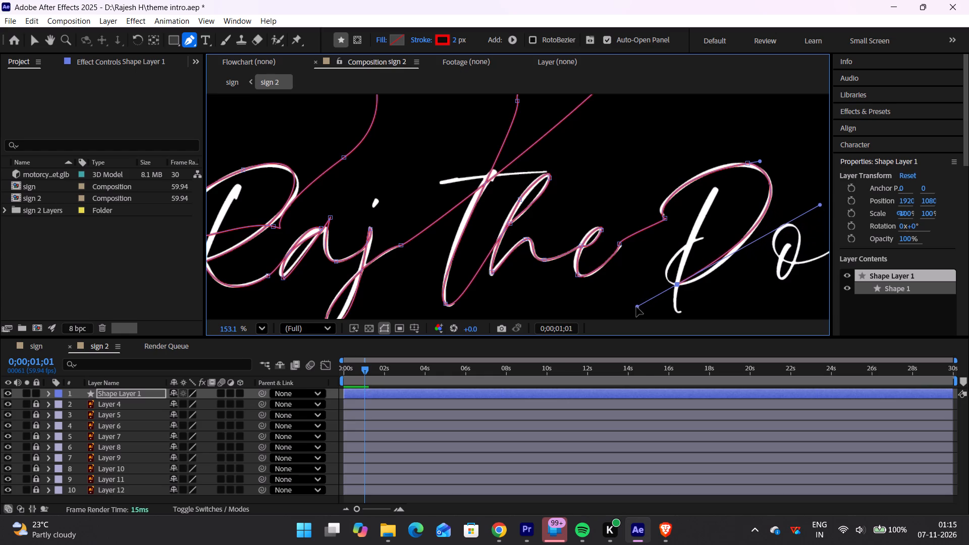
{"action": "left_click_drag", "start_coordinate": [636, 307], "coordinate": [604, 295]}
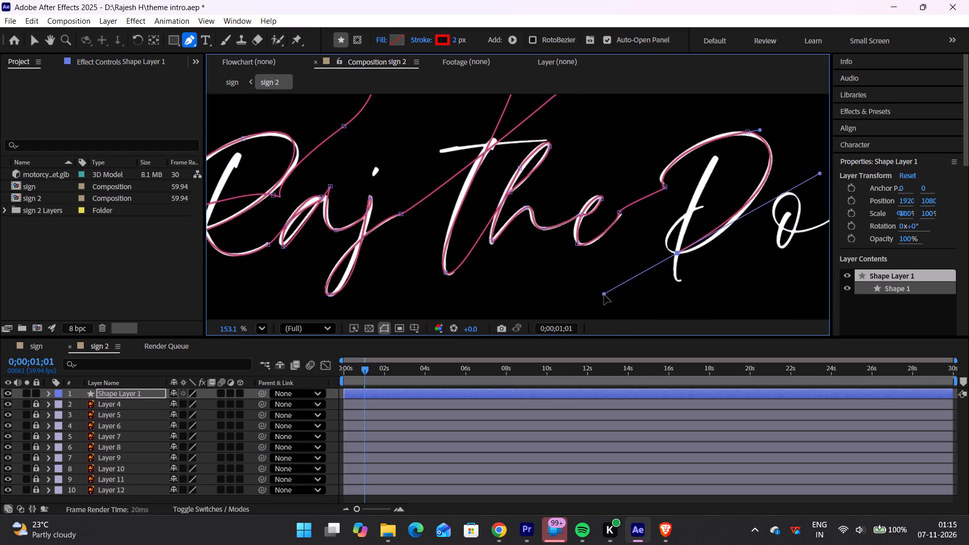
{"action": "left_click_drag", "start_coordinate": [604, 295], "coordinate": [585, 297]}
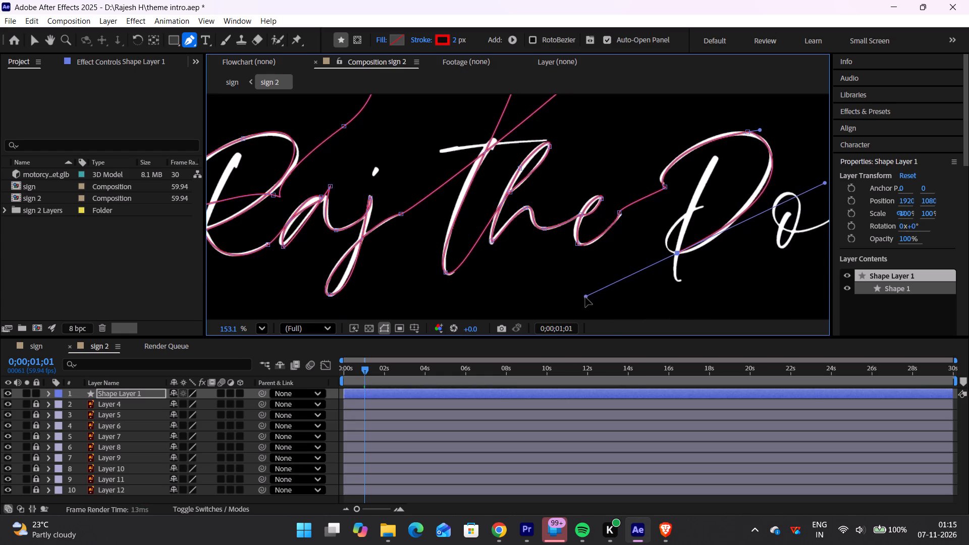
{"action": "left_click_drag", "start_coordinate": [585, 297], "coordinate": [588, 304]}
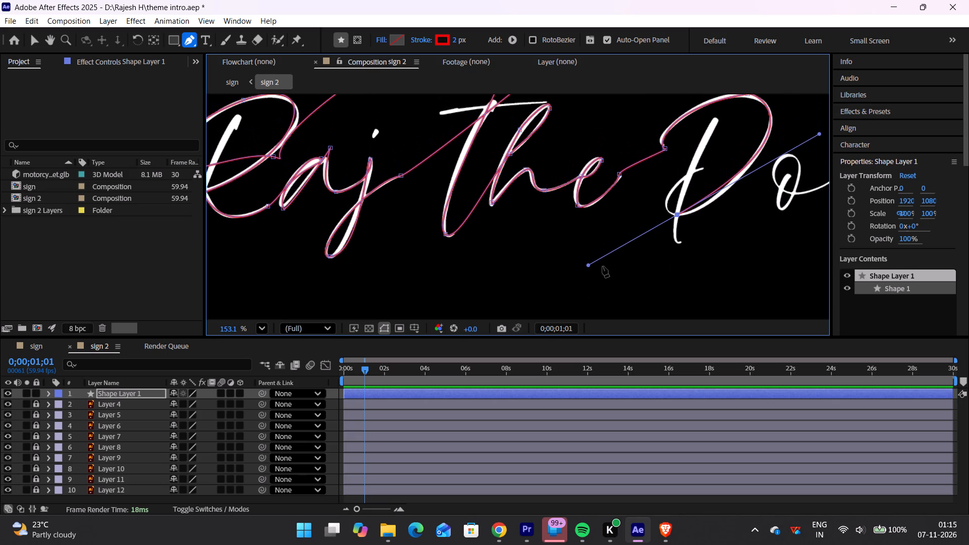
{"action": "left_click_drag", "start_coordinate": [587, 268], "coordinate": [577, 273]}
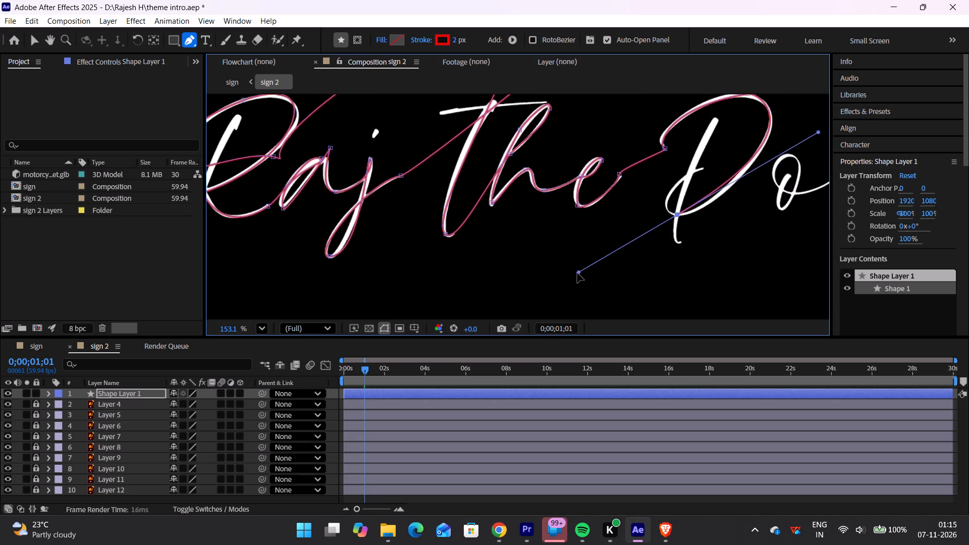
{"action": "left_click_drag", "start_coordinate": [577, 273], "coordinate": [529, 299]}
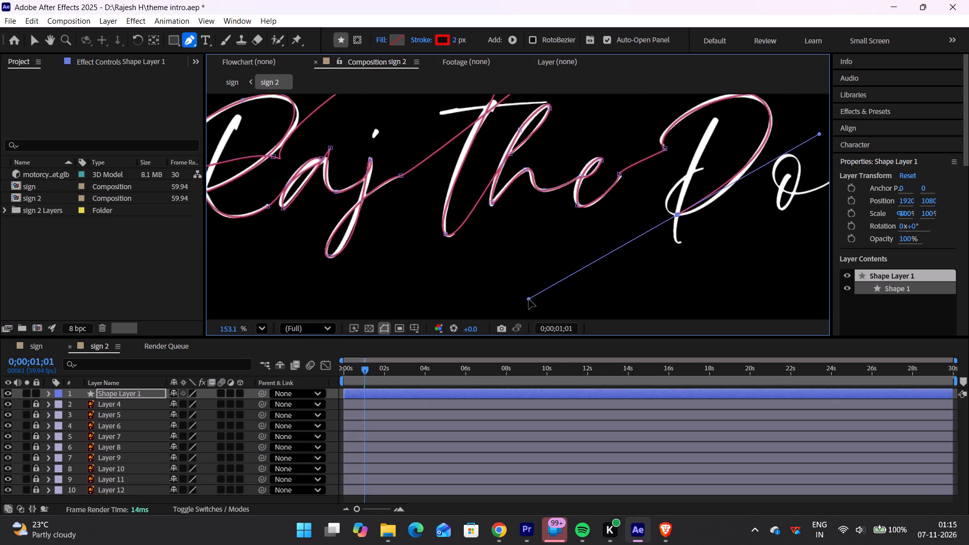
{"action": "left_click_drag", "start_coordinate": [529, 299], "coordinate": [514, 302]}
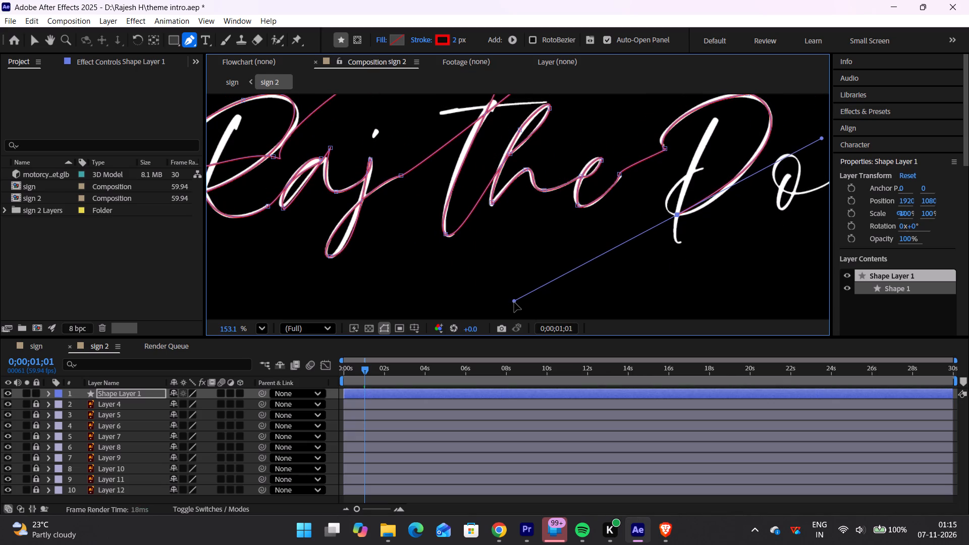
{"action": "left_click_drag", "start_coordinate": [514, 302], "coordinate": [511, 304]}
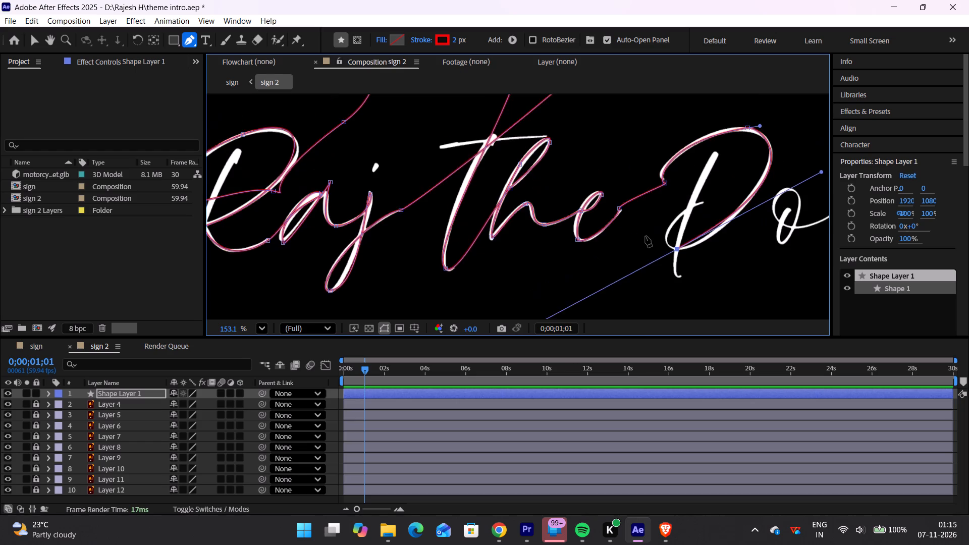
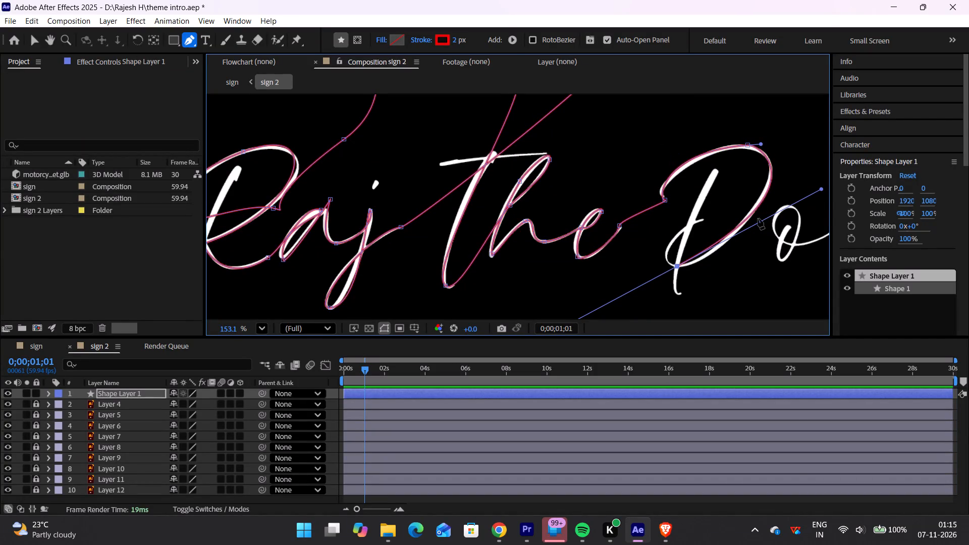
Shorten the D base point's lower handle in stages until it ends just outside the foot of the D's stem.
{"action": "scroll", "coordinate": [757, 226], "scroll_direction": "down", "scroll_amount": 1}
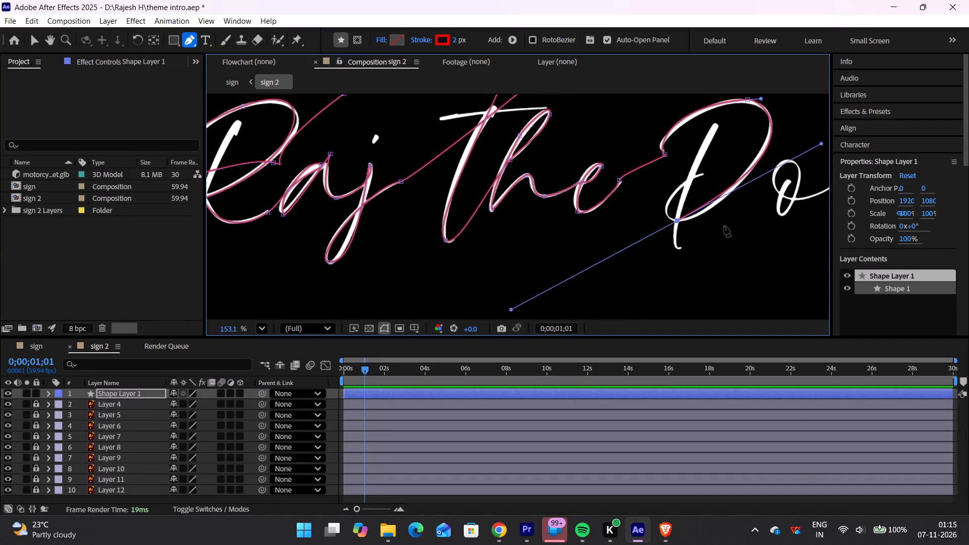
{"action": "scroll", "coordinate": [605, 256], "scroll_direction": "down", "scroll_amount": 1, "text": "ctrl"}
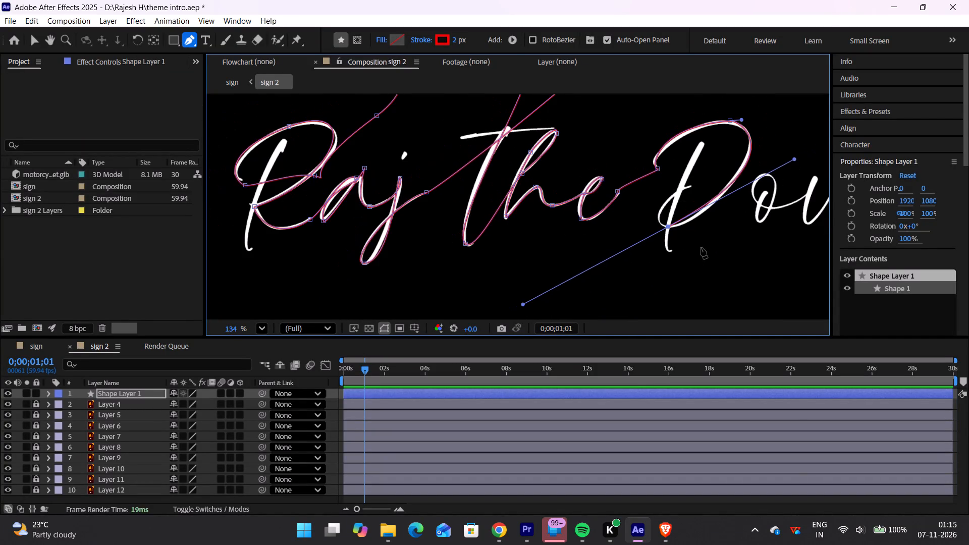
{"action": "scroll", "coordinate": [703, 248], "scroll_direction": "down", "scroll_amount": 1, "text": "ctrl"}
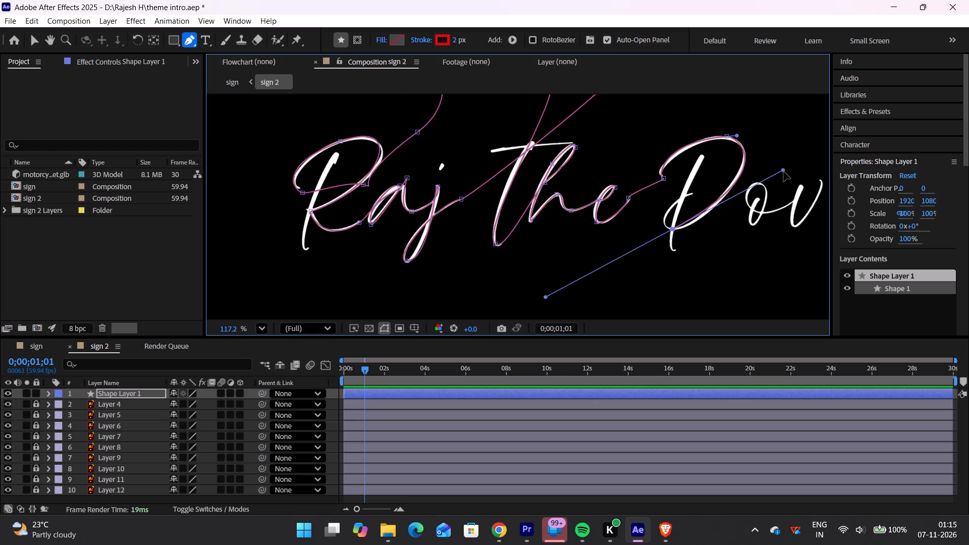
{"action": "left_click", "coordinate": [784, 172]}
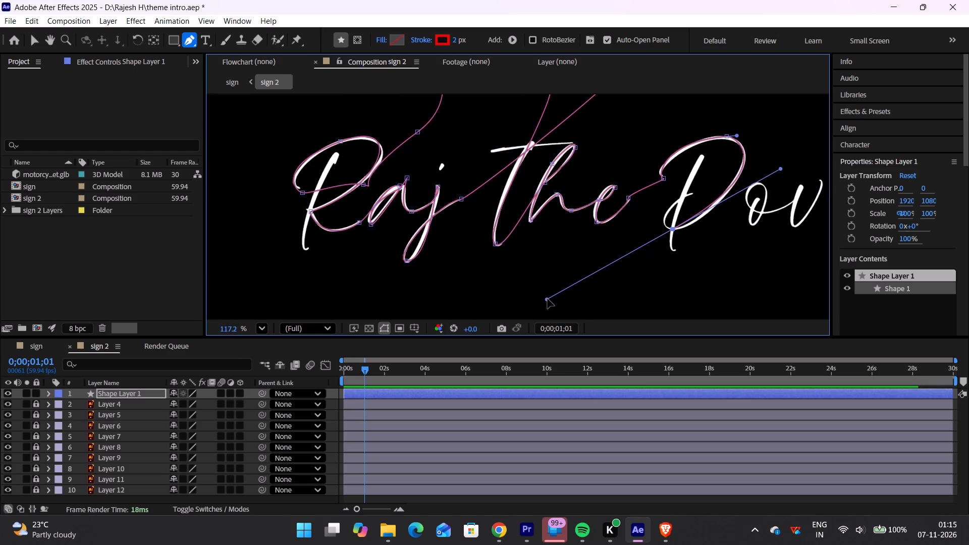
{"action": "left_click_drag", "start_coordinate": [548, 299], "coordinate": [561, 290]}
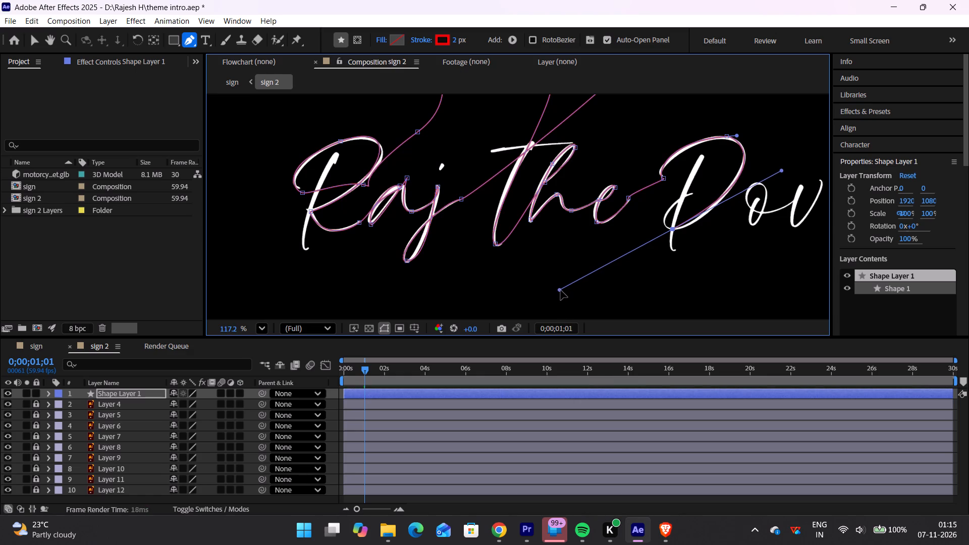
{"action": "left_click_drag", "start_coordinate": [561, 290], "coordinate": [596, 272]}
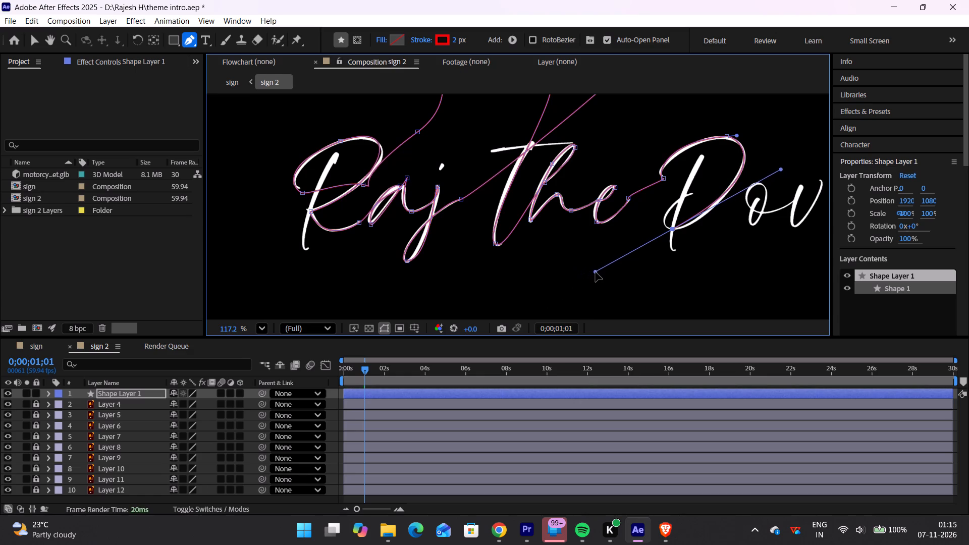
{"action": "left_click_drag", "start_coordinate": [596, 272], "coordinate": [601, 271]}
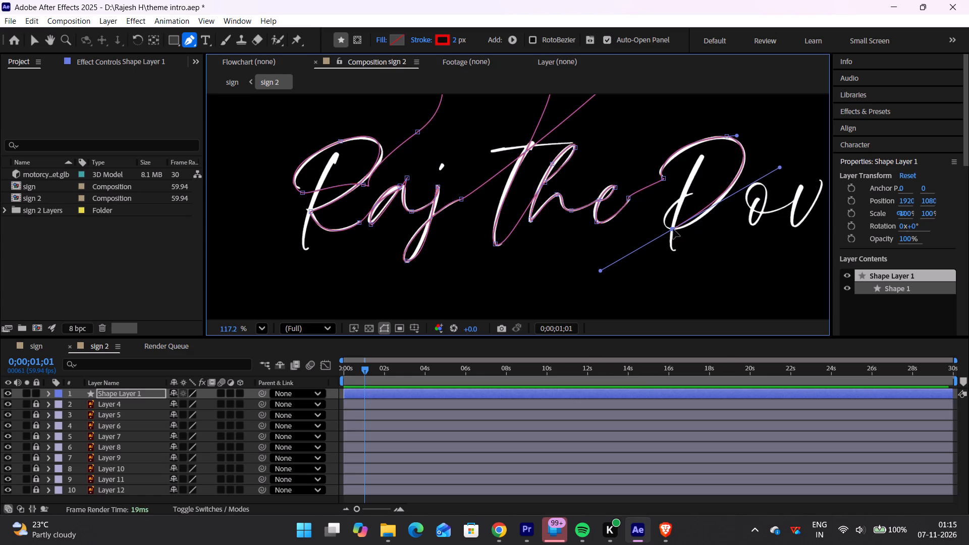
{"action": "left_click_drag", "start_coordinate": [673, 229], "coordinate": [673, 235]}
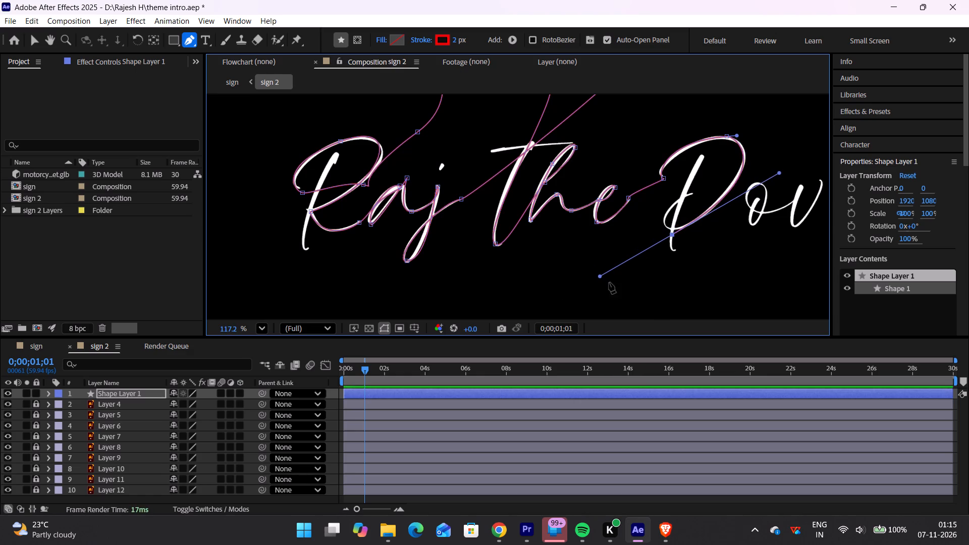
{"action": "left_click_drag", "start_coordinate": [601, 279], "coordinate": [620, 264]}
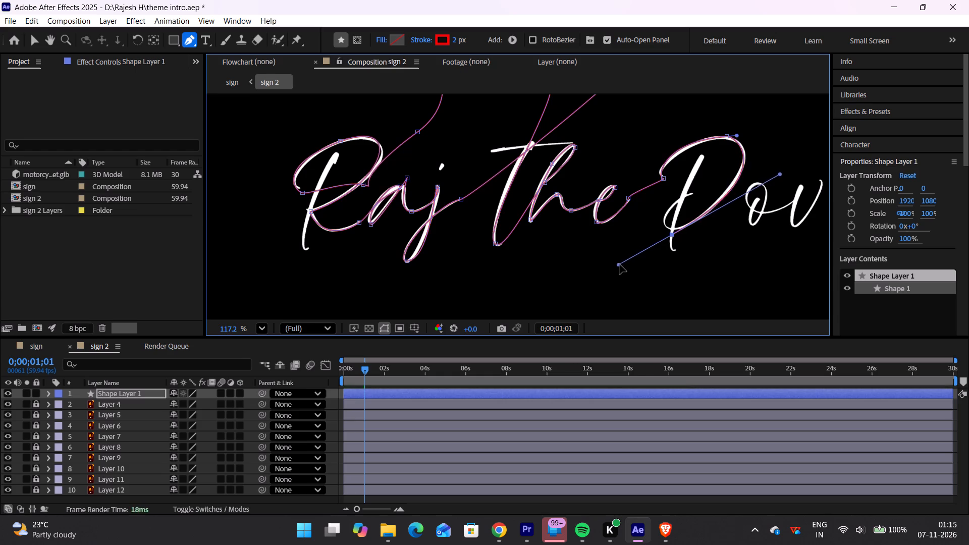
{"action": "left_click_drag", "start_coordinate": [620, 264], "coordinate": [643, 254]}
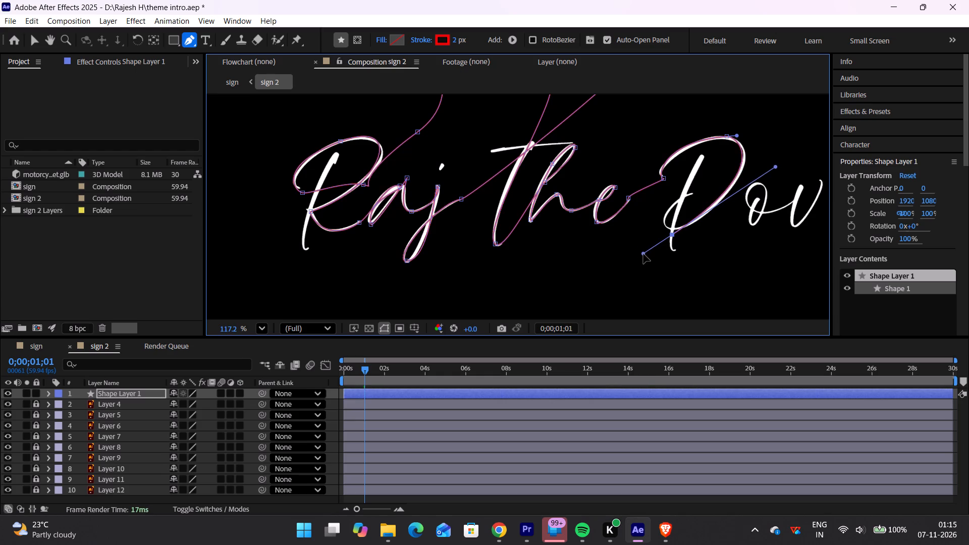
{"action": "left_click_drag", "start_coordinate": [643, 254], "coordinate": [642, 253]}
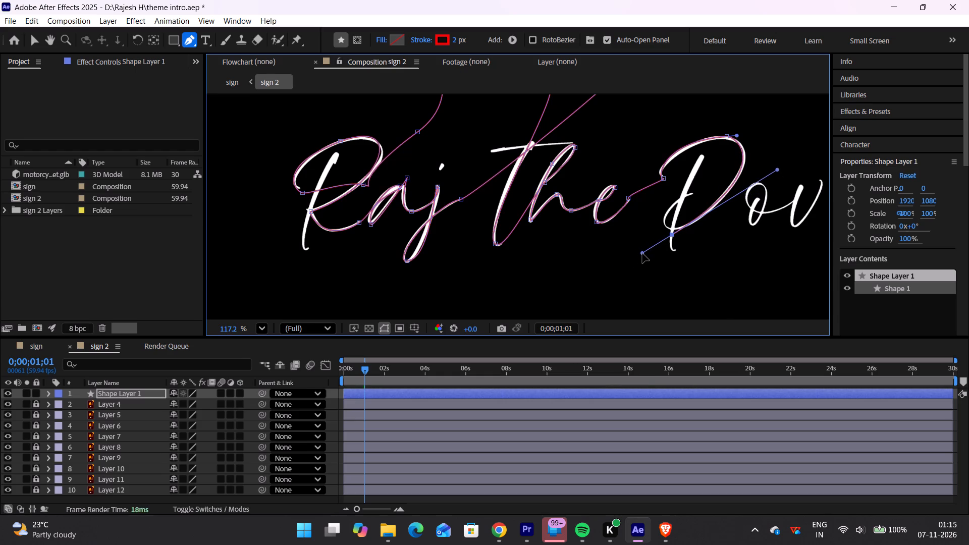
{"action": "left_click_drag", "start_coordinate": [642, 253], "coordinate": [642, 254]}
Raise the D base point slightly onto the lettering and fine-tune the angles of its lower and upper handles.
{"action": "left_click_drag", "start_coordinate": [672, 236], "coordinate": [672, 231]}
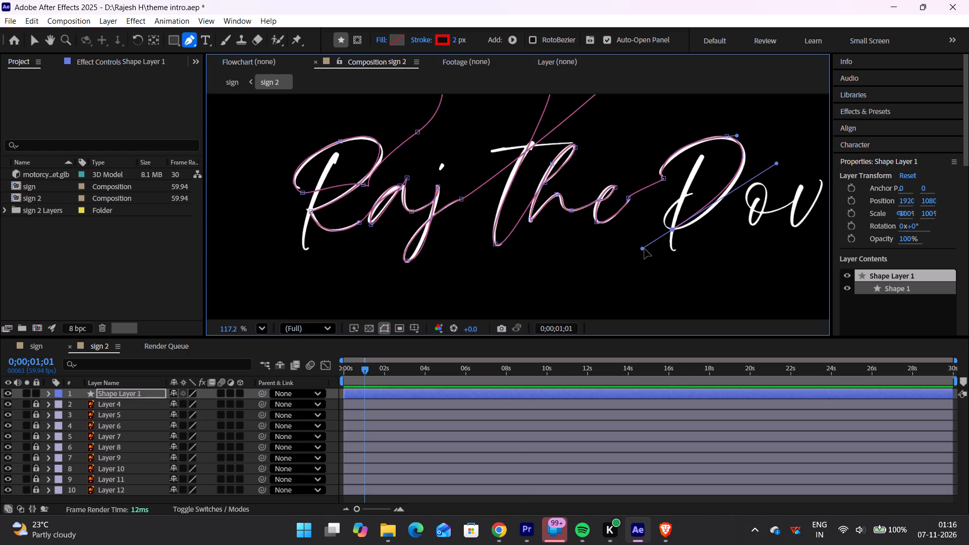
{"action": "left_click_drag", "start_coordinate": [644, 249], "coordinate": [645, 244]}
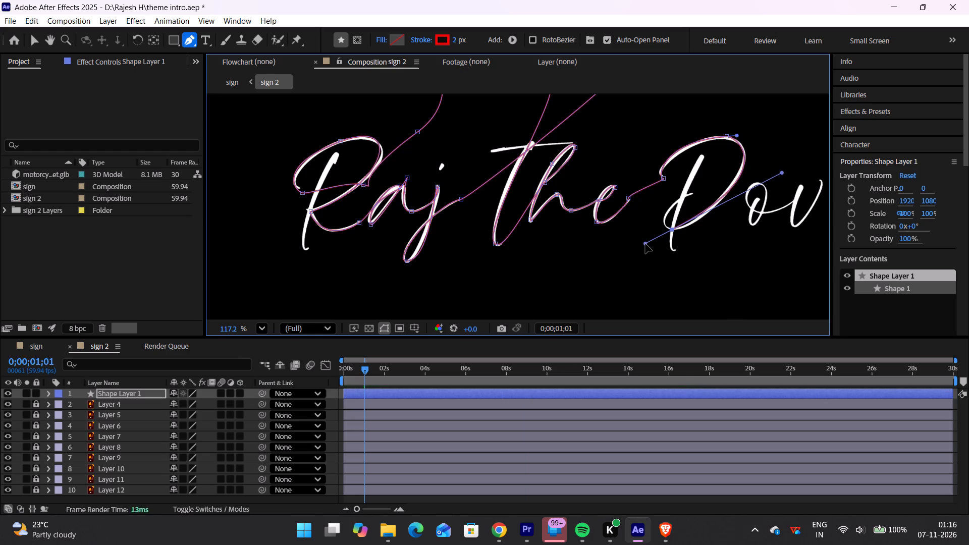
{"action": "left_click_drag", "start_coordinate": [645, 244], "coordinate": [645, 244]}
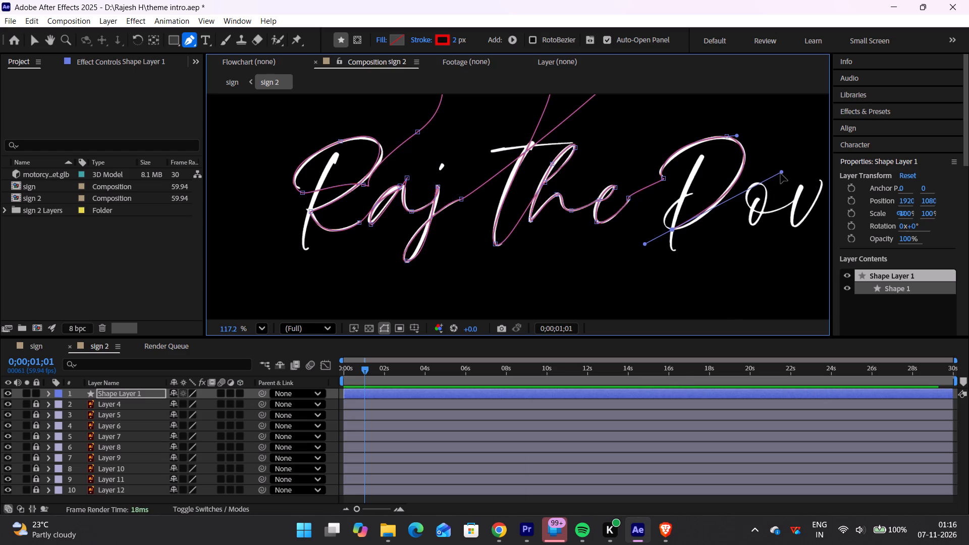
{"action": "left_click_drag", "start_coordinate": [781, 173], "coordinate": [781, 171]}
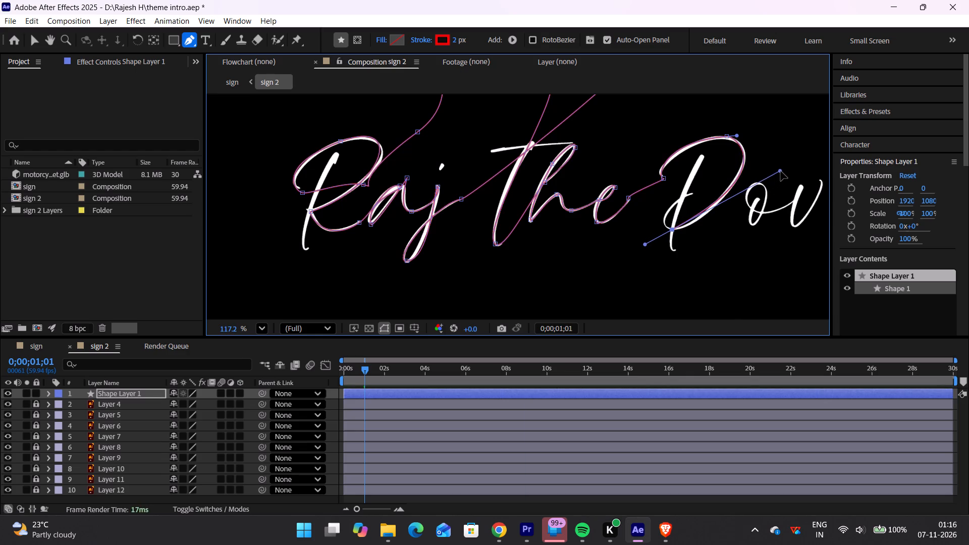
{"action": "left_click_drag", "start_coordinate": [781, 171], "coordinate": [782, 167]}
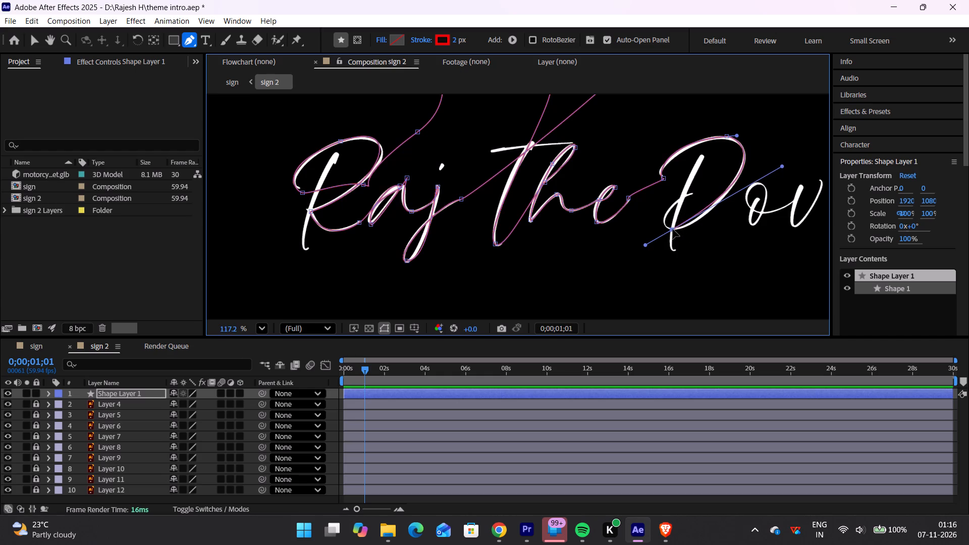
Shift the D base point along the bowl to just past the stem and pull its upper handle in to fit the bowl.
{"action": "left_click_drag", "start_coordinate": [673, 229], "coordinate": [684, 227]}
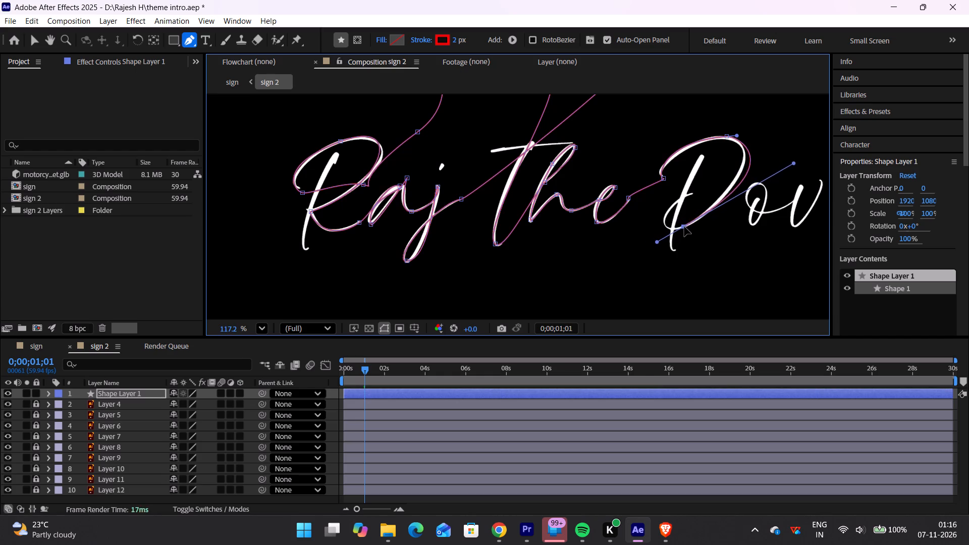
{"action": "left_click_drag", "start_coordinate": [684, 227], "coordinate": [683, 228]}
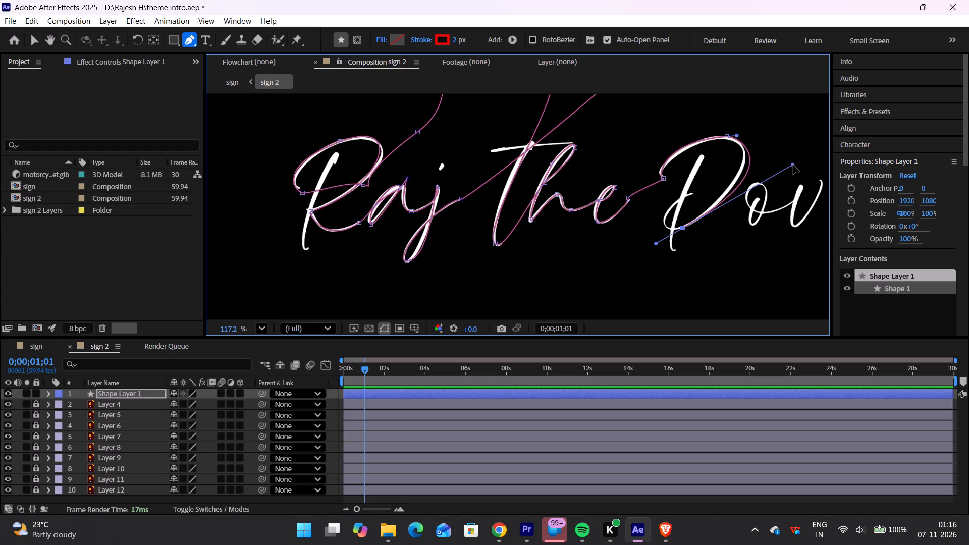
{"action": "left_click_drag", "start_coordinate": [793, 165], "coordinate": [786, 166]}
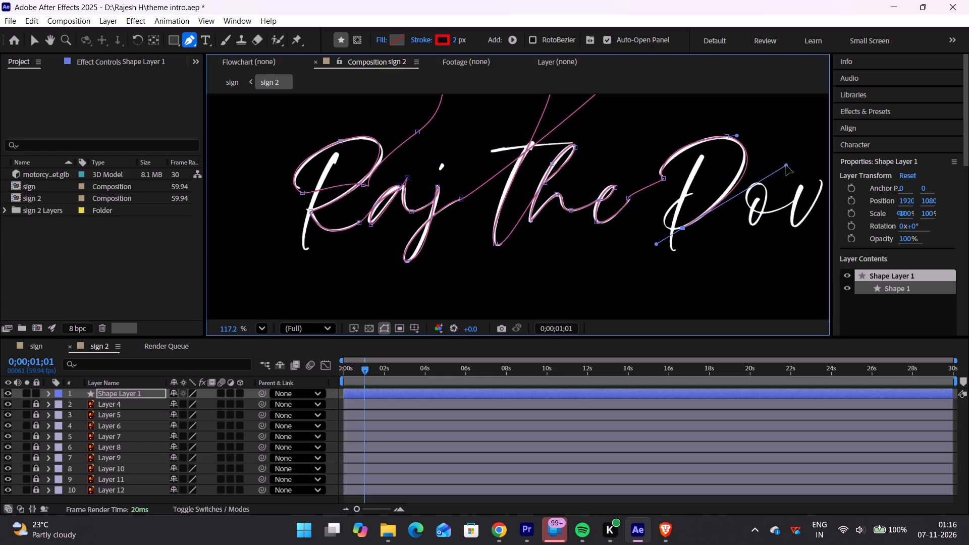
{"action": "left_click_drag", "start_coordinate": [786, 166], "coordinate": [780, 167]}
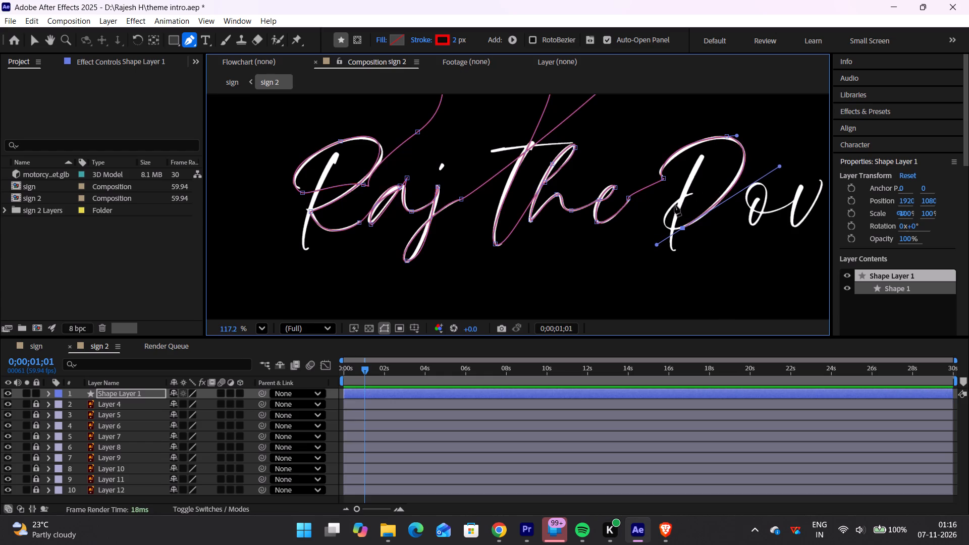
Add a curved point on the D's small lower loop and move it across the stem to the end of the short cross-stroke.
{"action": "left_click_drag", "start_coordinate": [669, 209], "coordinate": [678, 207]}
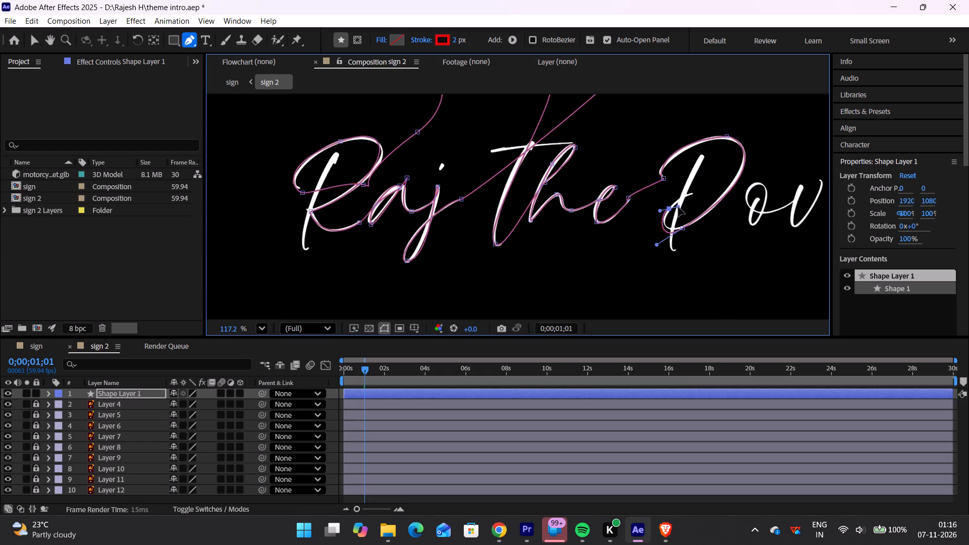
{"action": "left_click_drag", "start_coordinate": [678, 207], "coordinate": [685, 201]}
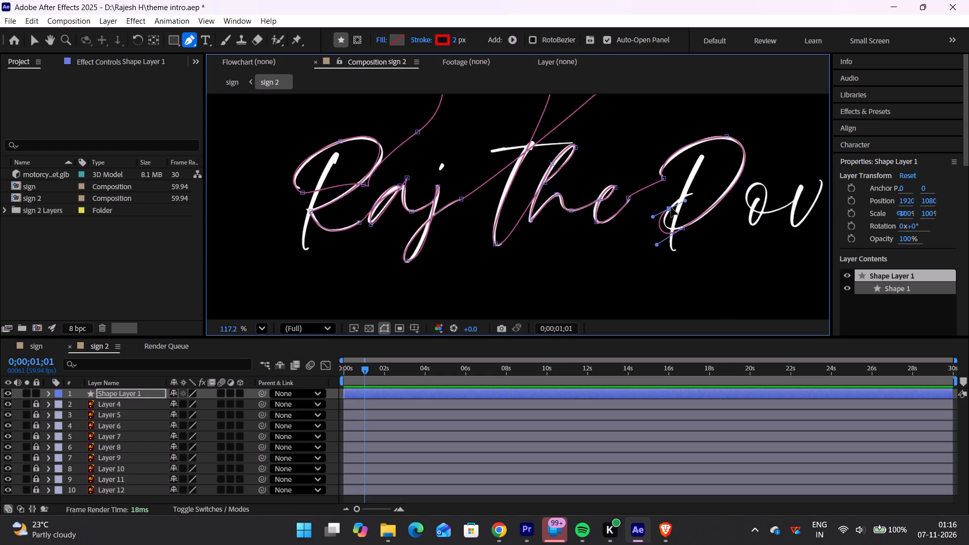
{"action": "left_click_drag", "start_coordinate": [671, 207], "coordinate": [686, 197]}
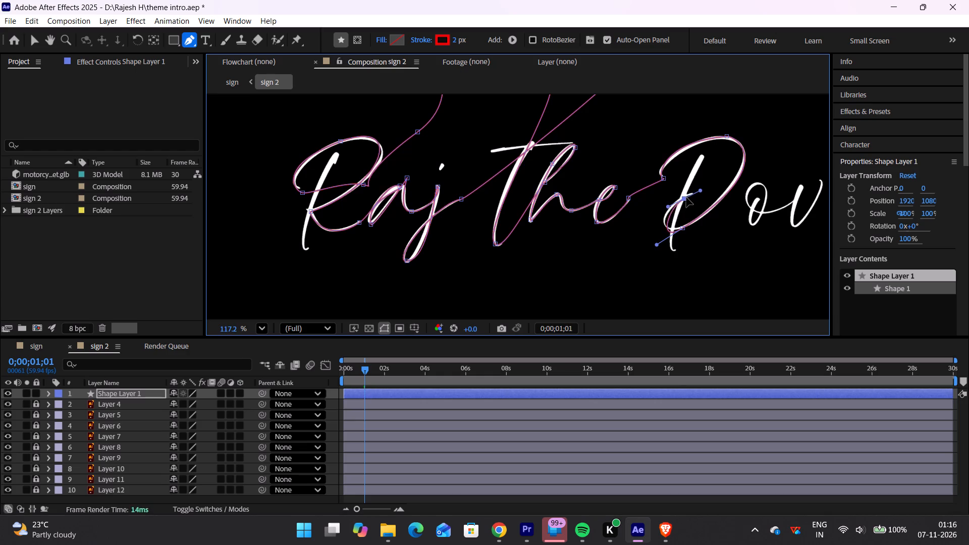
{"action": "left_click_drag", "start_coordinate": [686, 197], "coordinate": [692, 194]}
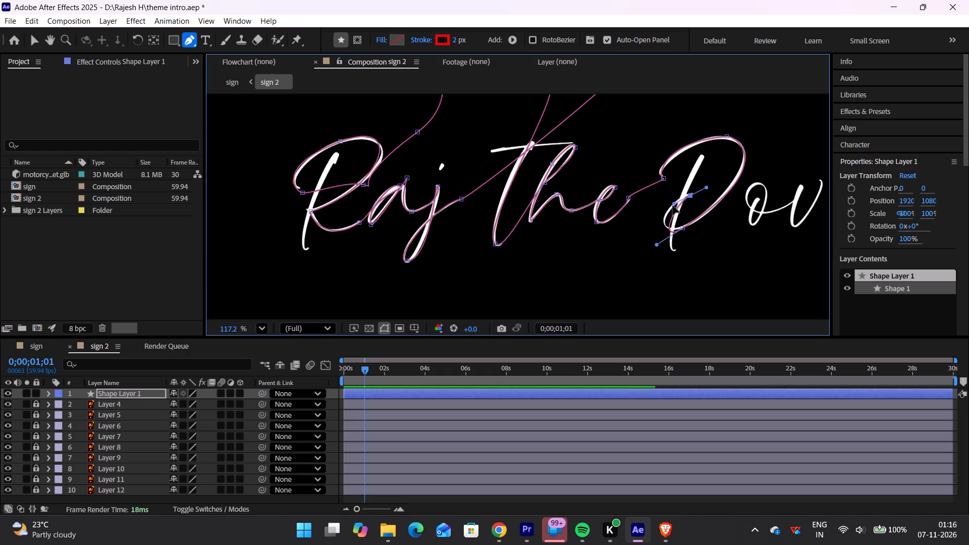
Extend the cross-stroke point's backward handle beyond the stem and slightly shorten the base point's lower handle, fitting the path to the D's small loop.
{"action": "left_click_drag", "start_coordinate": [675, 202], "coordinate": [667, 199]}
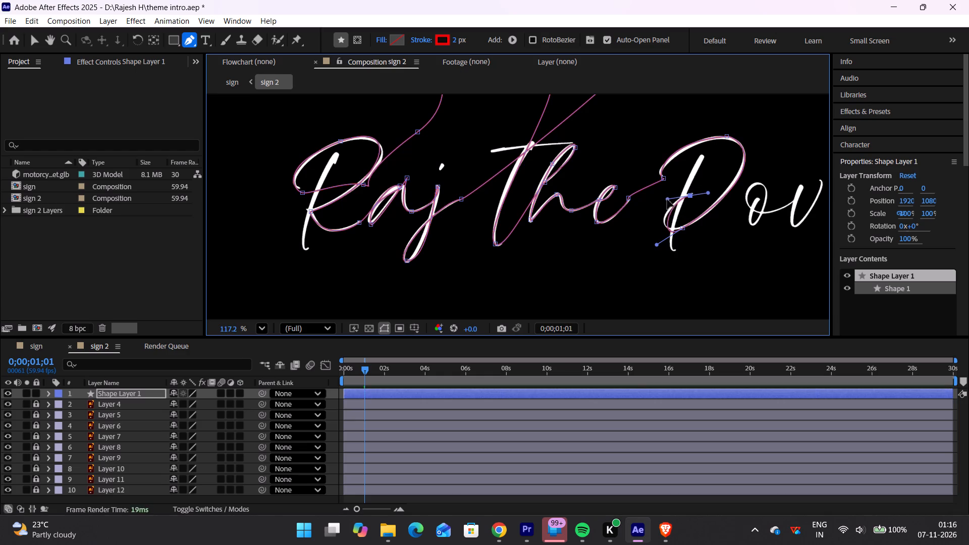
{"action": "left_click_drag", "start_coordinate": [667, 199], "coordinate": [660, 201]}
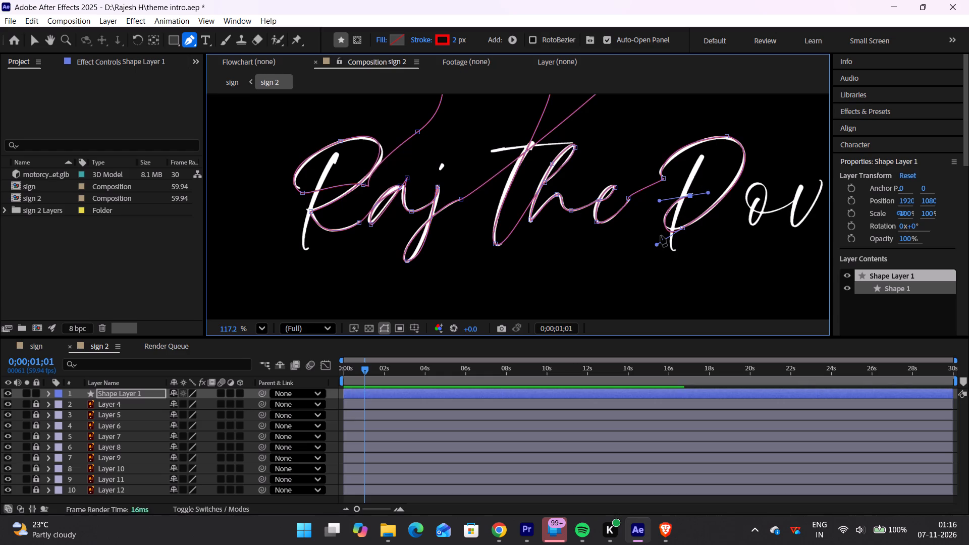
{"action": "left_click", "coordinate": [656, 245]}
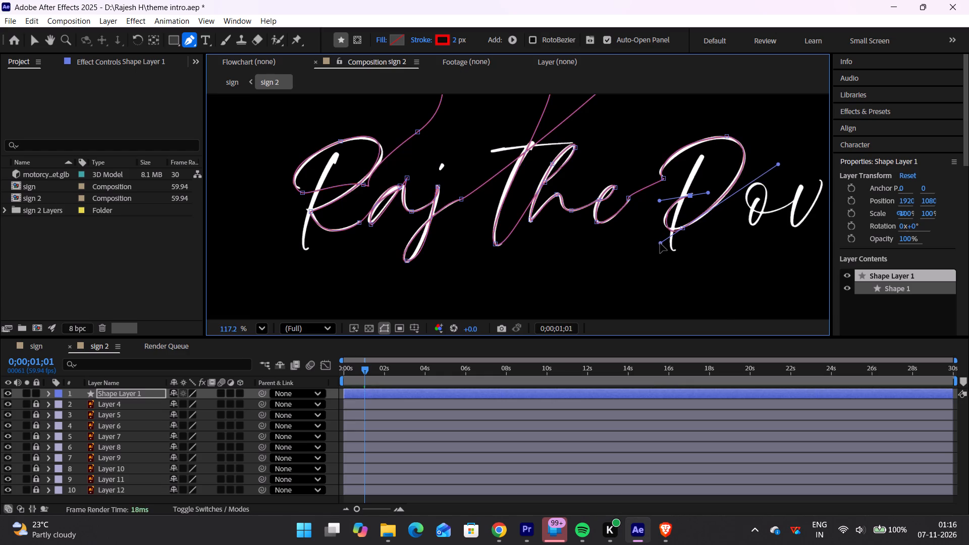
{"action": "left_click_drag", "start_coordinate": [662, 201], "coordinate": [660, 201]}
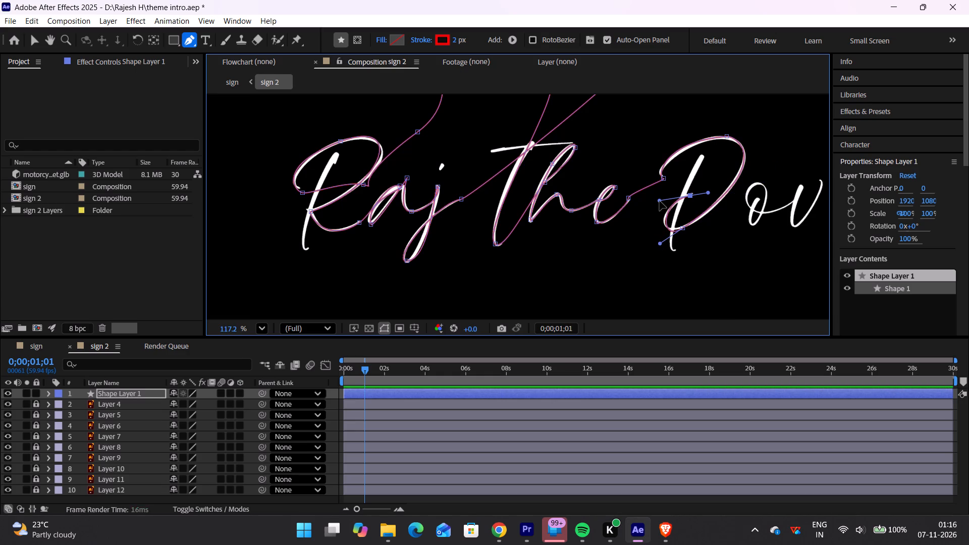
{"action": "left_click_drag", "start_coordinate": [660, 201], "coordinate": [657, 203]}
Save the theme intro project.
{"action": "key", "text": "ctrl+s"}
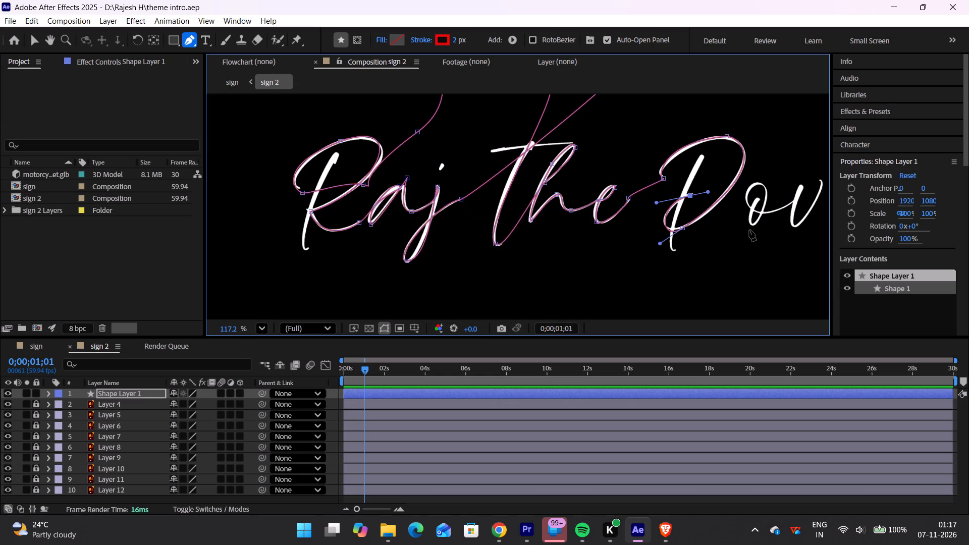
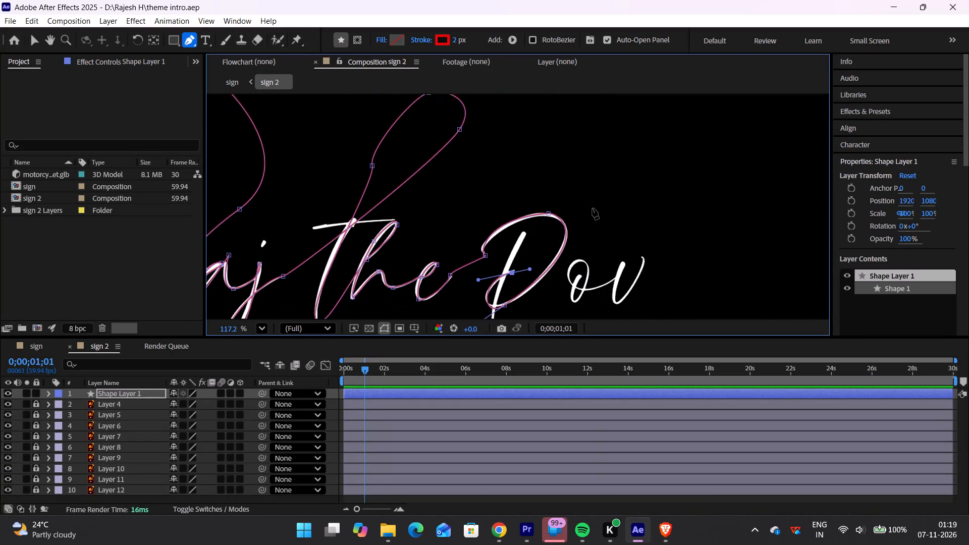
Extend the path from the D's cross-stroke in a tall loop rising above the v and curving back down to just above the o.
{"action": "scroll", "coordinate": [593, 208], "scroll_direction": "down", "scroll_amount": 2, "text": "ctrl"}
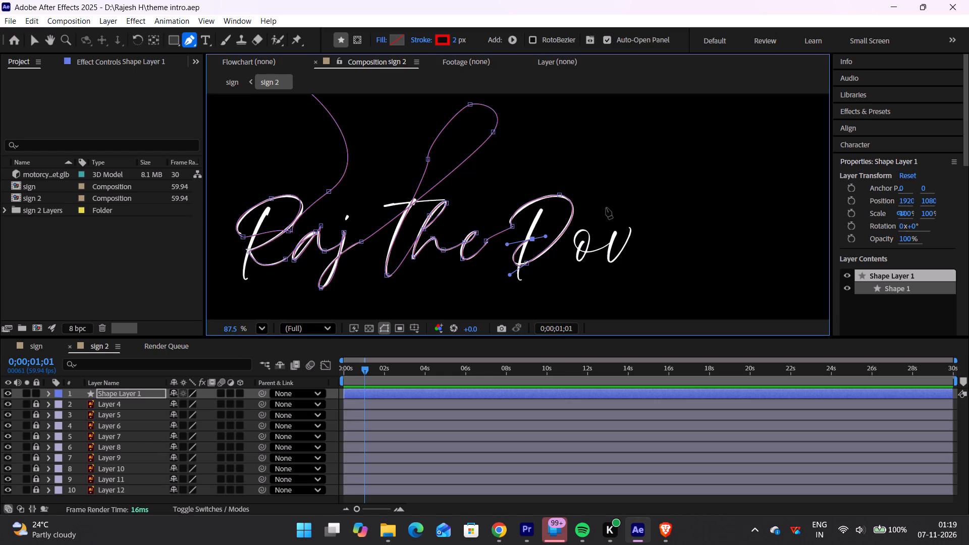
{"action": "left_click_drag", "start_coordinate": [606, 211], "coordinate": [639, 185]}
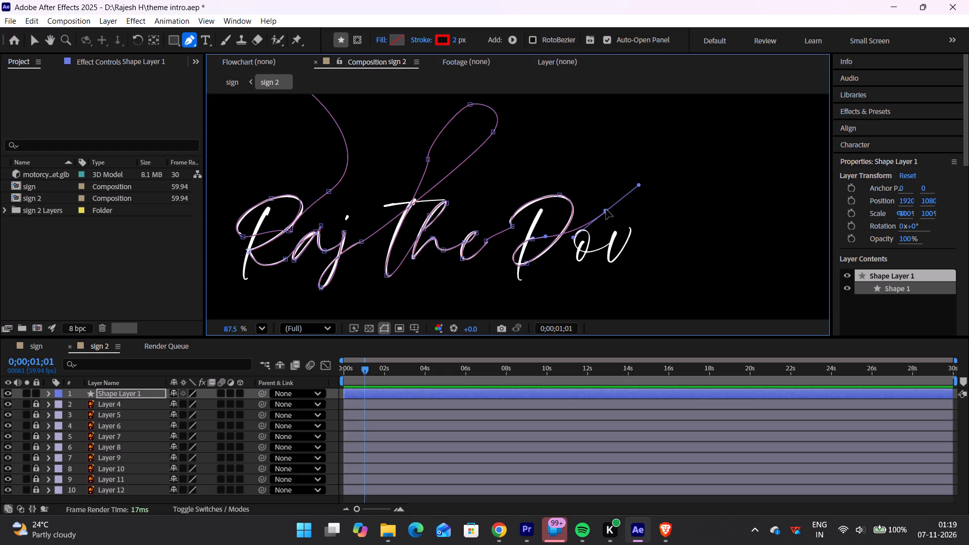
{"action": "left_click_drag", "start_coordinate": [606, 209], "coordinate": [624, 199]}
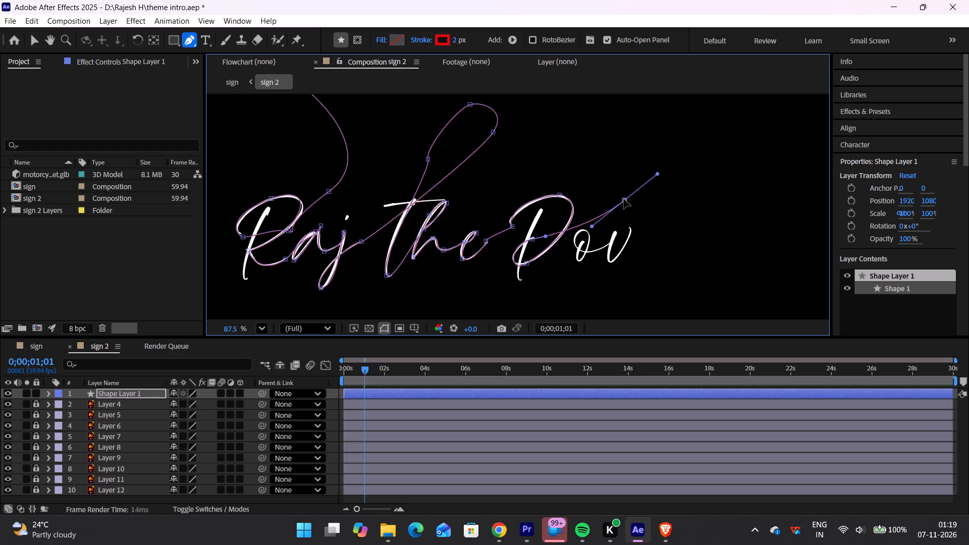
{"action": "left_click_drag", "start_coordinate": [624, 199], "coordinate": [624, 199]}
{"action": "left_click_drag", "start_coordinate": [640, 153], "coordinate": [629, 144]}
{"action": "left_click_drag", "start_coordinate": [629, 144], "coordinate": [625, 148]}
{"action": "left_click_drag", "start_coordinate": [612, 165], "coordinate": [608, 174]}
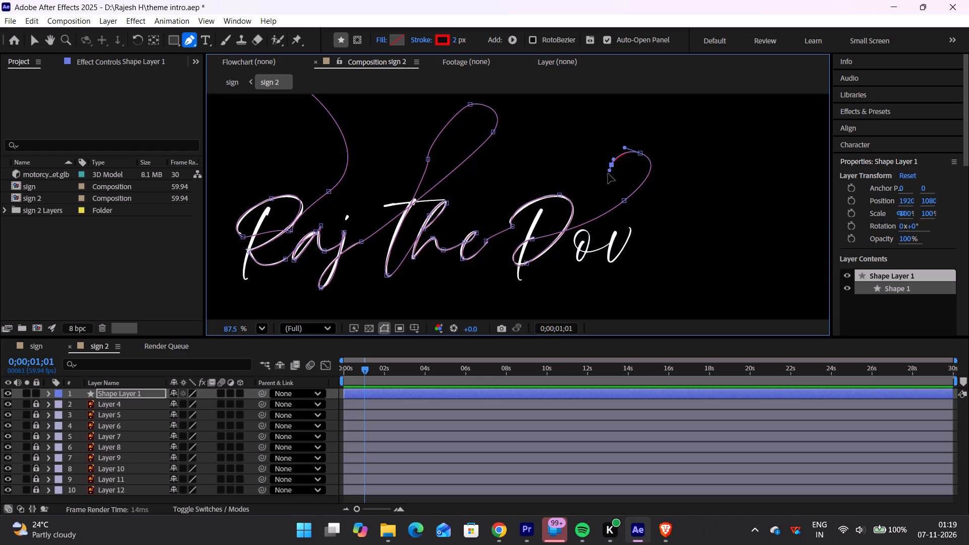
{"action": "left_click_drag", "start_coordinate": [608, 174], "coordinate": [608, 173]}
{"action": "left_click", "coordinate": [595, 209]}
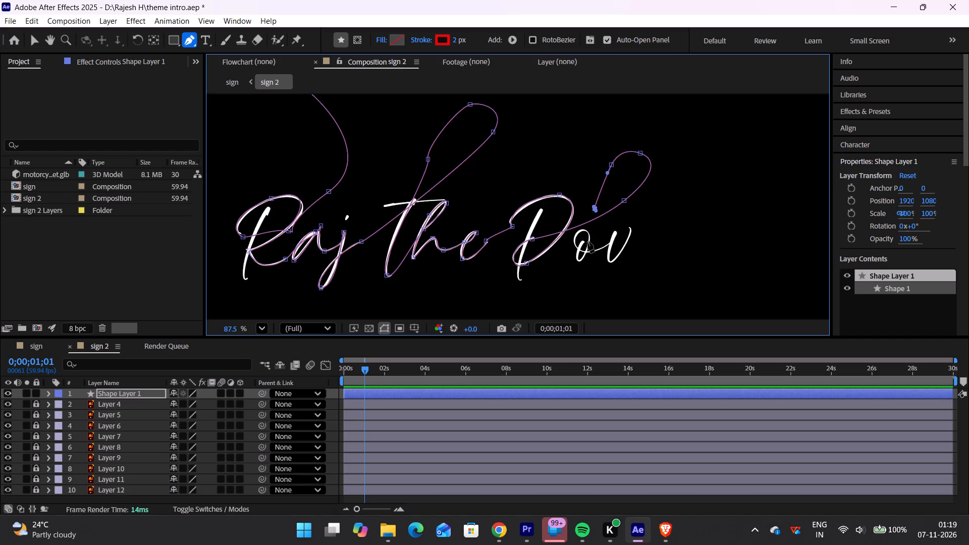
{"action": "left_click", "coordinate": [612, 165]}
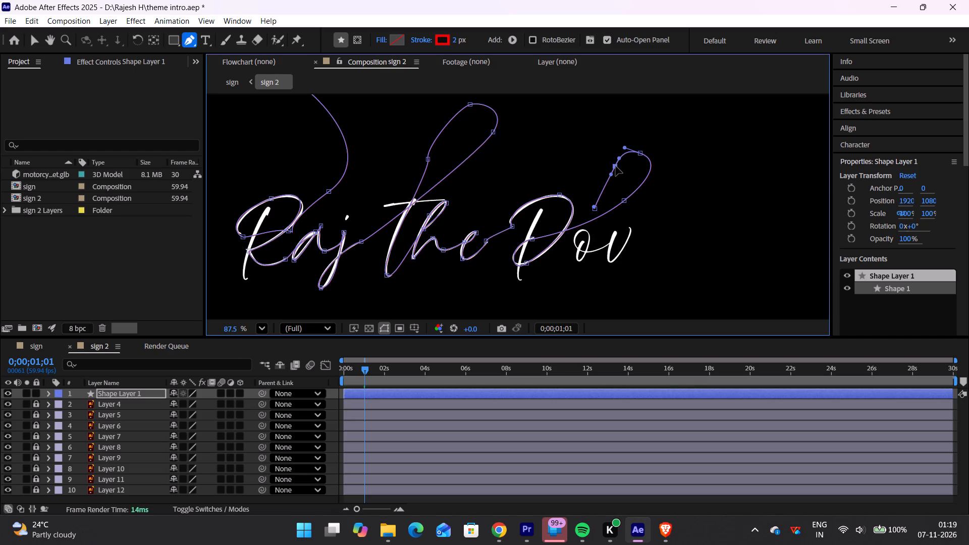
{"action": "left_click", "coordinate": [596, 209]}
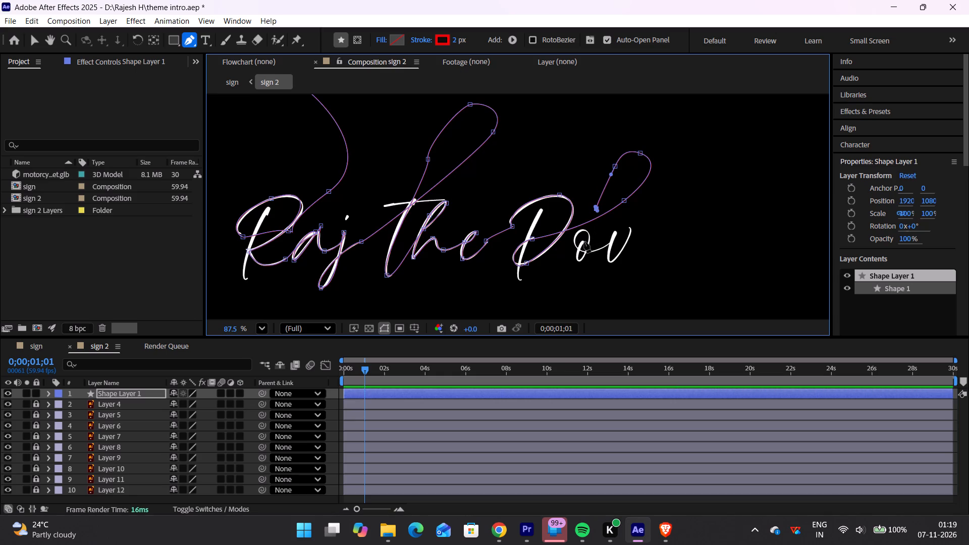
Start tracing the o with a point at its inner stroke's top, a curved point at its base and one on its upper right side.
{"action": "left_click", "coordinate": [584, 242]}
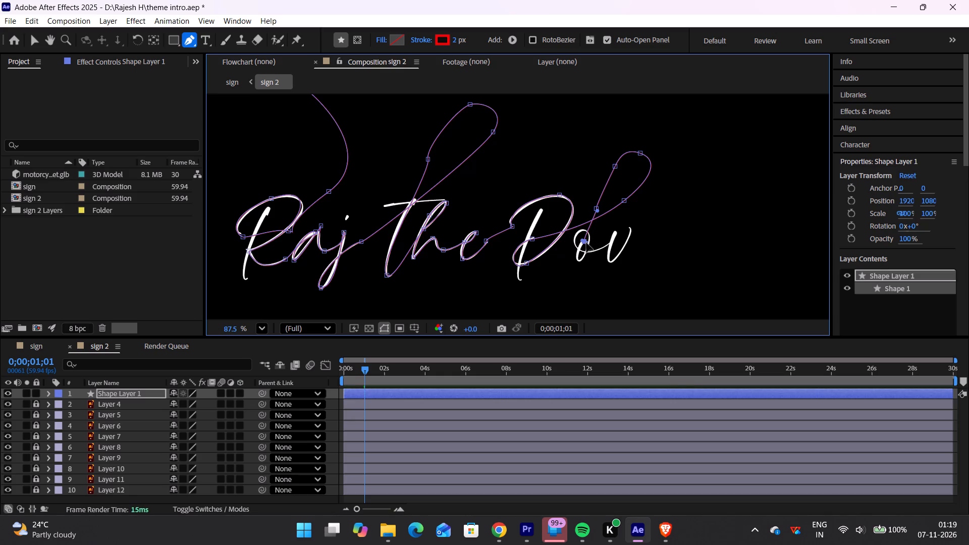
{"action": "left_click_drag", "start_coordinate": [580, 260], "coordinate": [582, 260]}
{"action": "left_click_drag", "start_coordinate": [582, 260], "coordinate": [587, 265]}
{"action": "left_click_drag", "start_coordinate": [587, 265], "coordinate": [588, 267]}
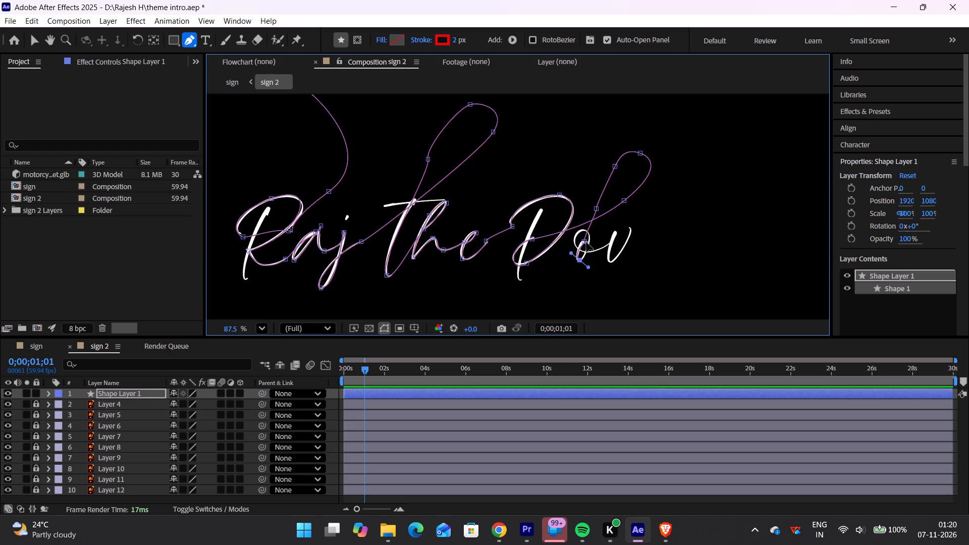
{"action": "left_click", "coordinate": [586, 242]}
{"action": "left_click_drag", "start_coordinate": [591, 241], "coordinate": [591, 240]}
{"action": "left_click_drag", "start_coordinate": [591, 240], "coordinate": [589, 243]}
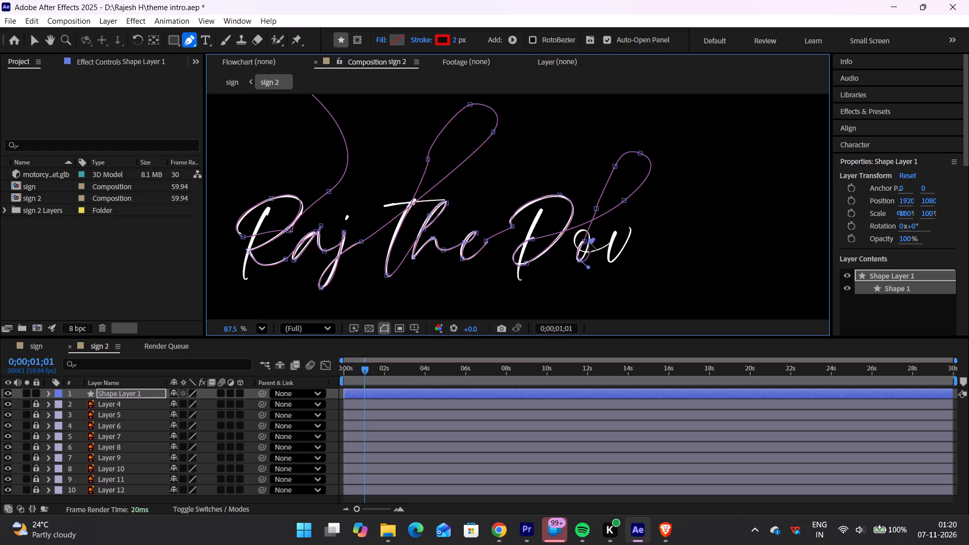
{"action": "left_click_drag", "start_coordinate": [589, 243], "coordinate": [596, 259]}
{"action": "left_click_drag", "start_coordinate": [596, 259], "coordinate": [595, 259]}
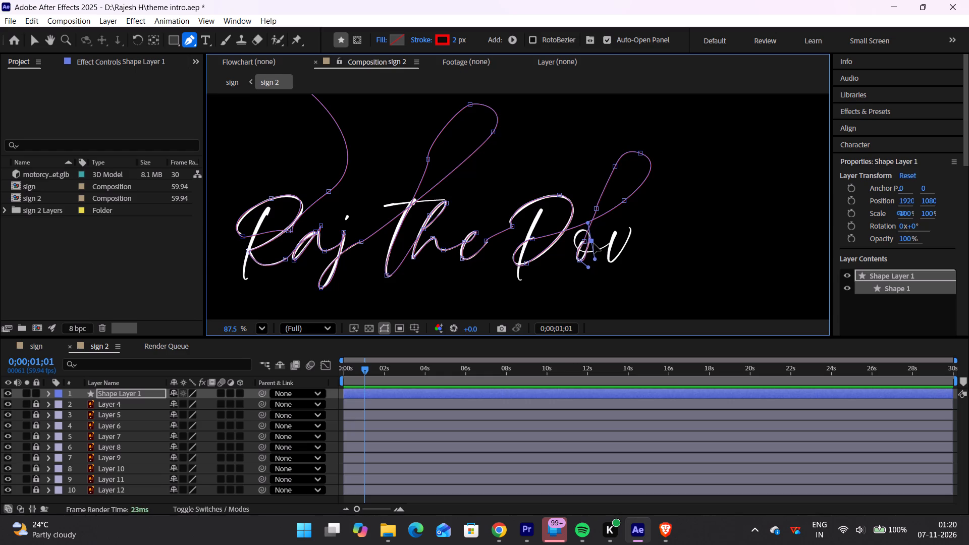
Tilt the handles of the o's right-side point and shift that point and the inner-stroke start point onto the white lettering.
{"action": "scroll", "coordinate": [594, 244], "scroll_direction": "up", "scroll_amount": 11, "text": "ctrl"}
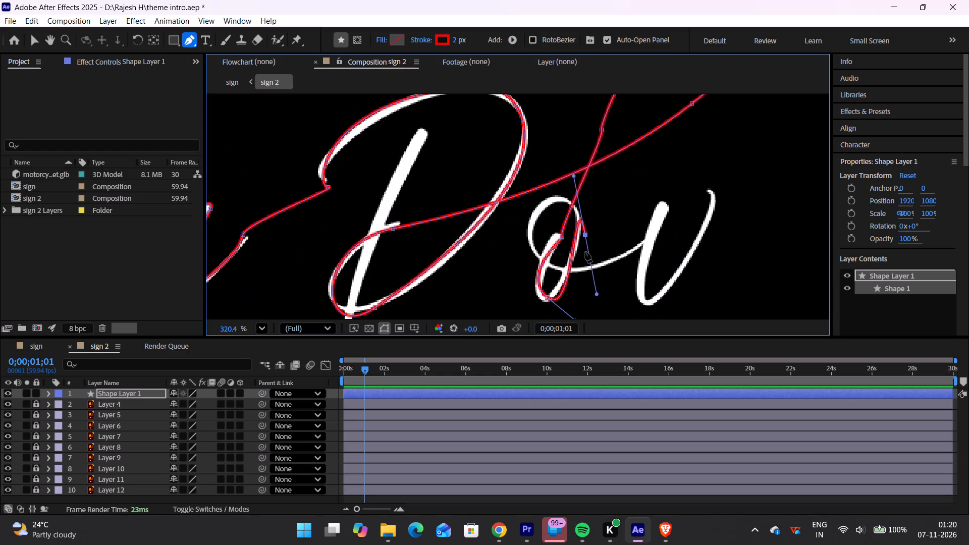
{"action": "left_click_drag", "start_coordinate": [598, 301], "coordinate": [607, 292]}
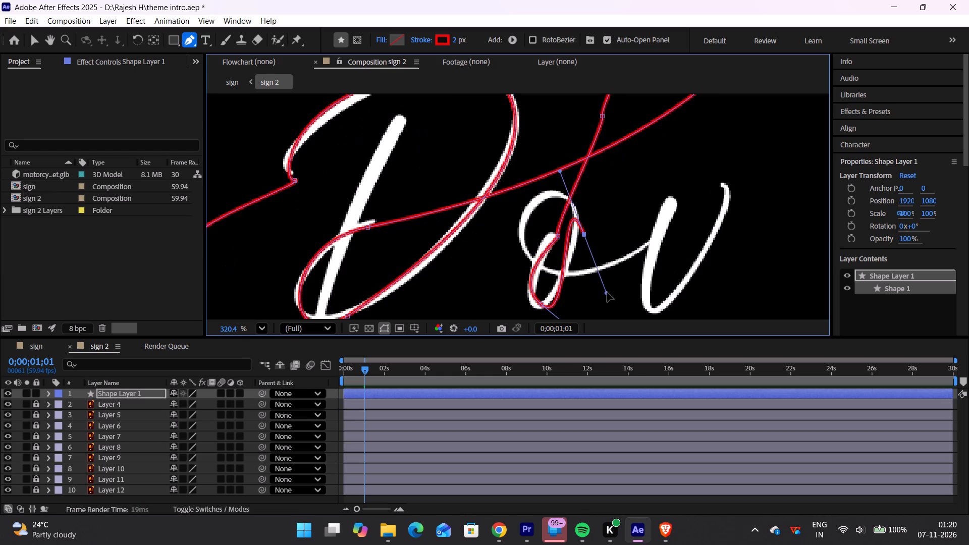
{"action": "left_click_drag", "start_coordinate": [607, 292], "coordinate": [577, 163]}
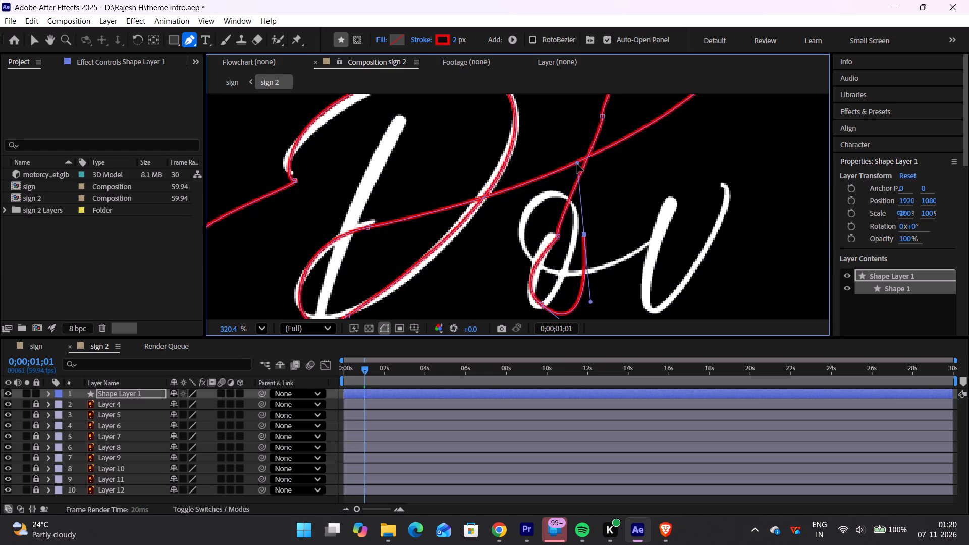
{"action": "left_click_drag", "start_coordinate": [577, 163], "coordinate": [568, 201]}
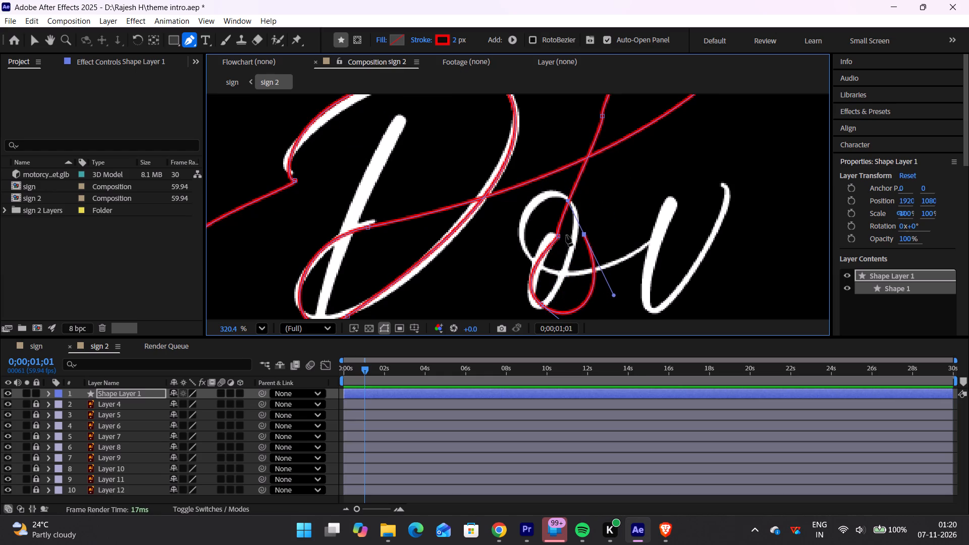
{"action": "left_click_drag", "start_coordinate": [561, 239], "coordinate": [555, 242]}
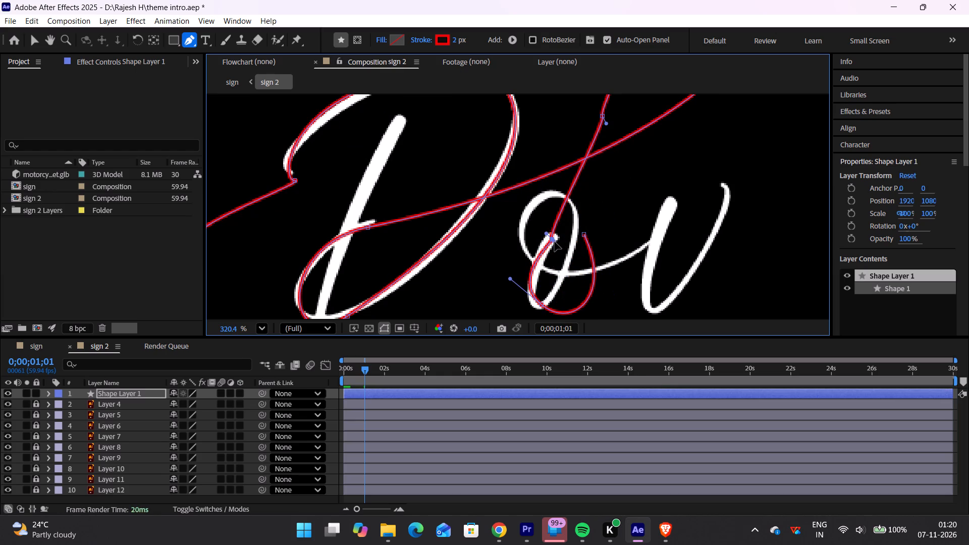
{"action": "left_click_drag", "start_coordinate": [585, 236], "coordinate": [577, 217]}
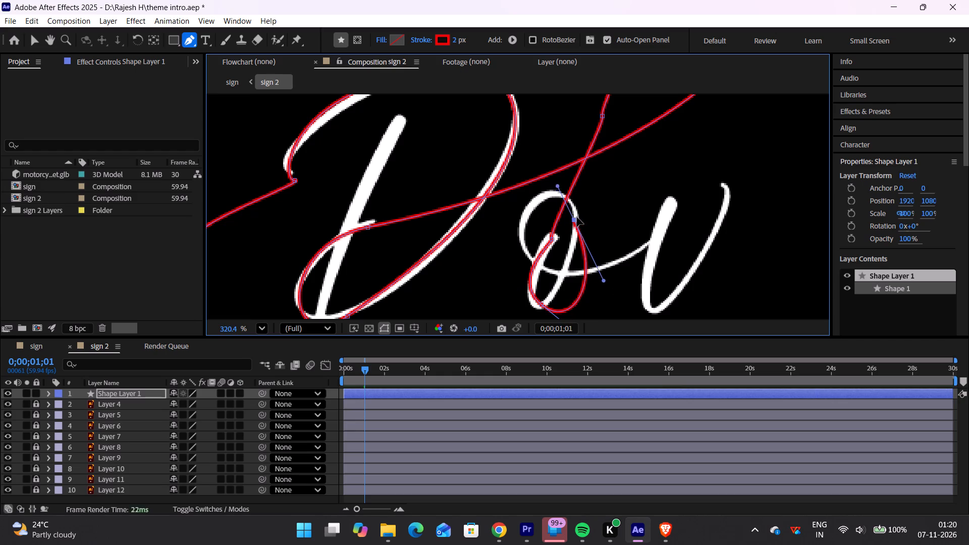
{"action": "left_click_drag", "start_coordinate": [577, 217], "coordinate": [575, 207]}
Shorten the o base point's forward handle and nudge the base point so the path follows the bottom curve.
{"action": "scroll", "coordinate": [614, 289], "scroll_direction": "down", "scroll_amount": 1}
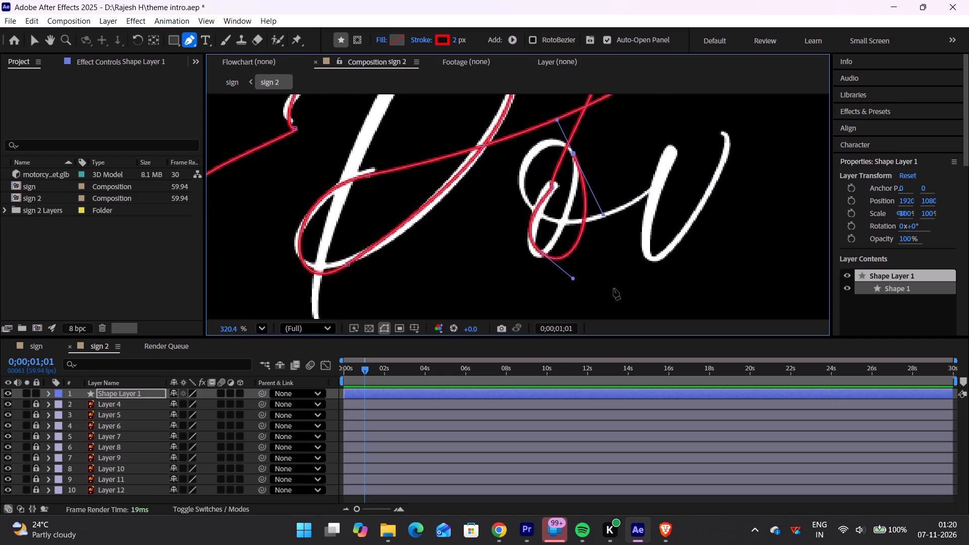
{"action": "scroll", "coordinate": [614, 289], "scroll_direction": "down", "scroll_amount": 1}
{"action": "left_click_drag", "start_coordinate": [574, 274], "coordinate": [555, 253]}
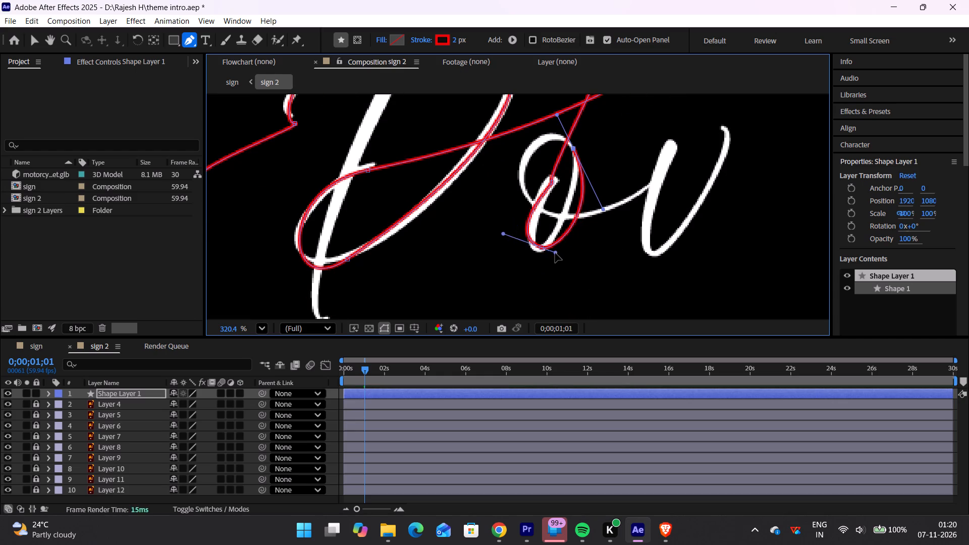
{"action": "left_click_drag", "start_coordinate": [555, 253], "coordinate": [549, 254]}
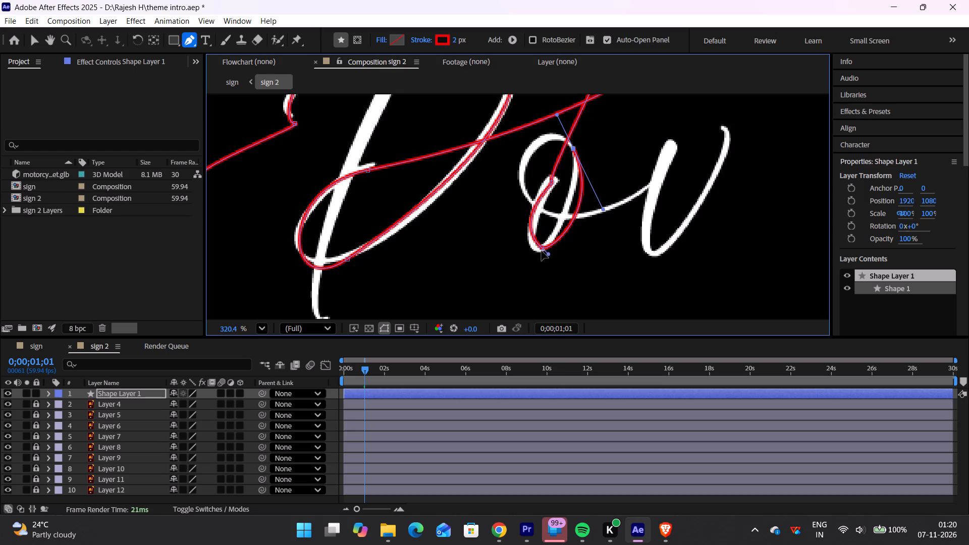
{"action": "left_click", "coordinate": [544, 249]}
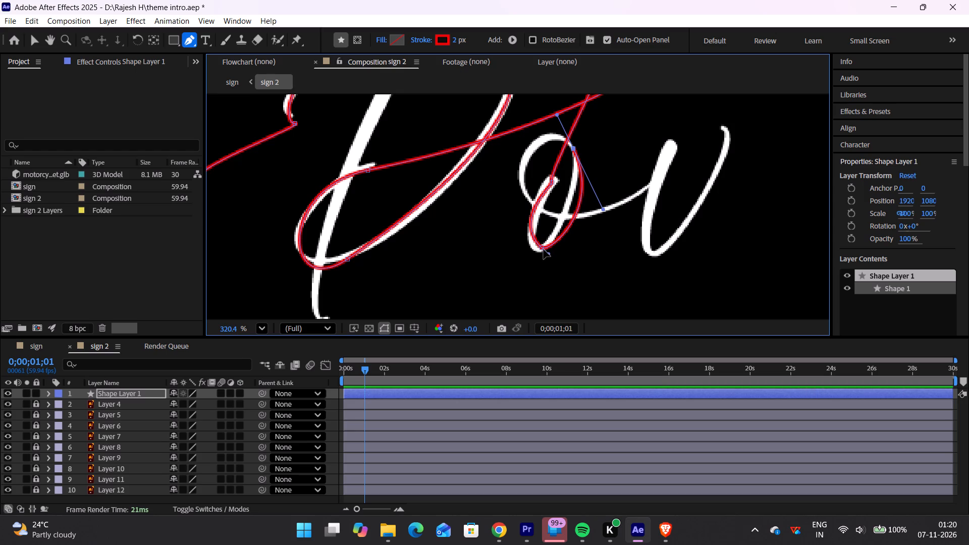
{"action": "left_click", "coordinate": [512, 220]}
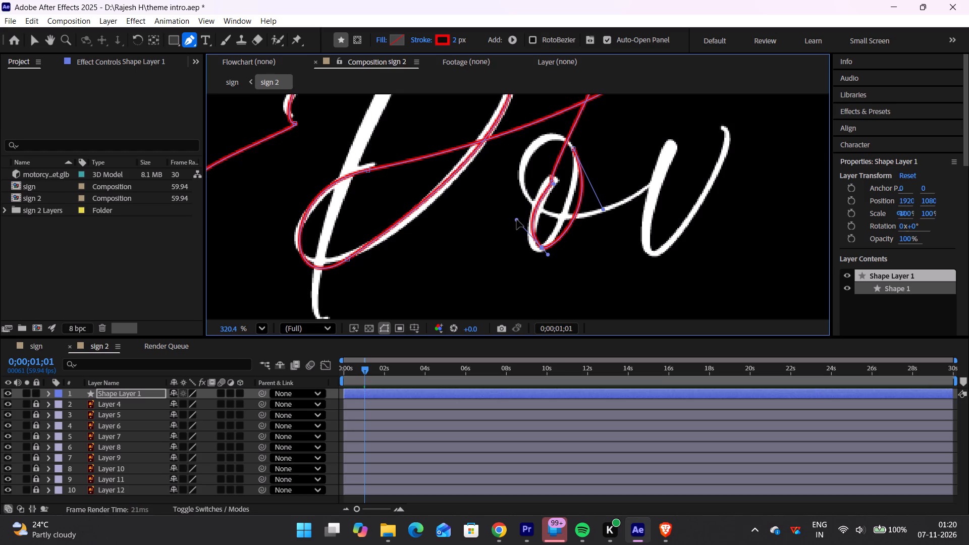
{"action": "left_click", "coordinate": [544, 247]}
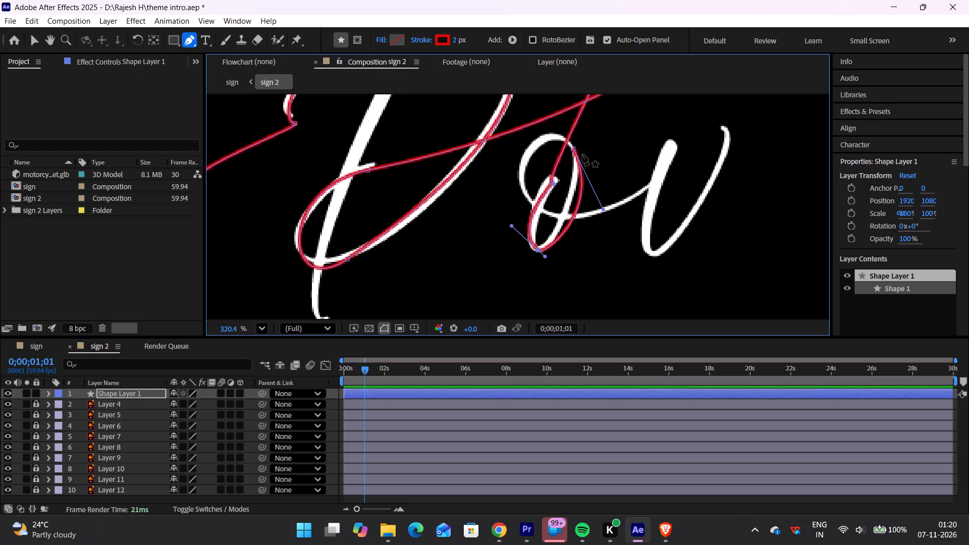
Pull in the lower handle of the o's right-side point so the path hugs the right stroke.
{"action": "left_click_drag", "start_coordinate": [604, 211], "coordinate": [599, 208]}
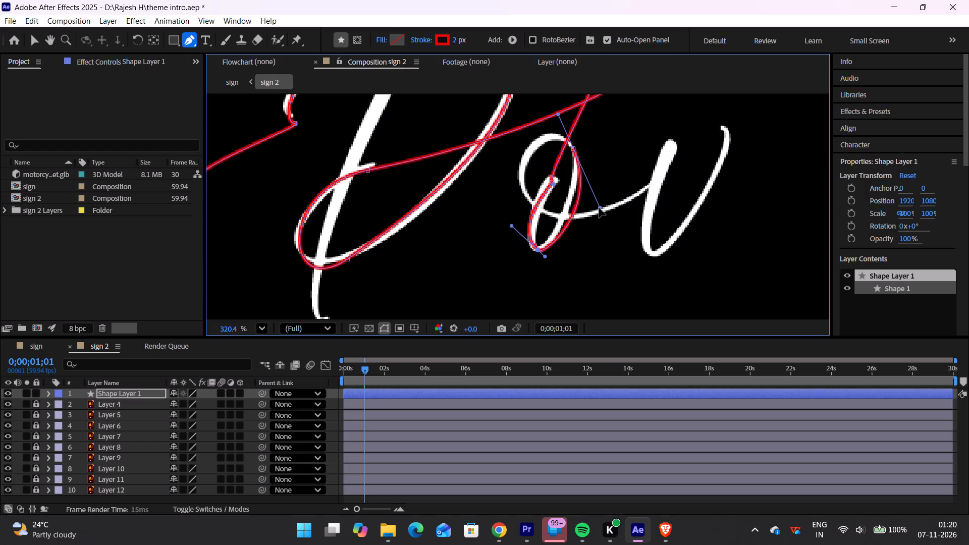
{"action": "left_click_drag", "start_coordinate": [599, 208], "coordinate": [589, 198]}
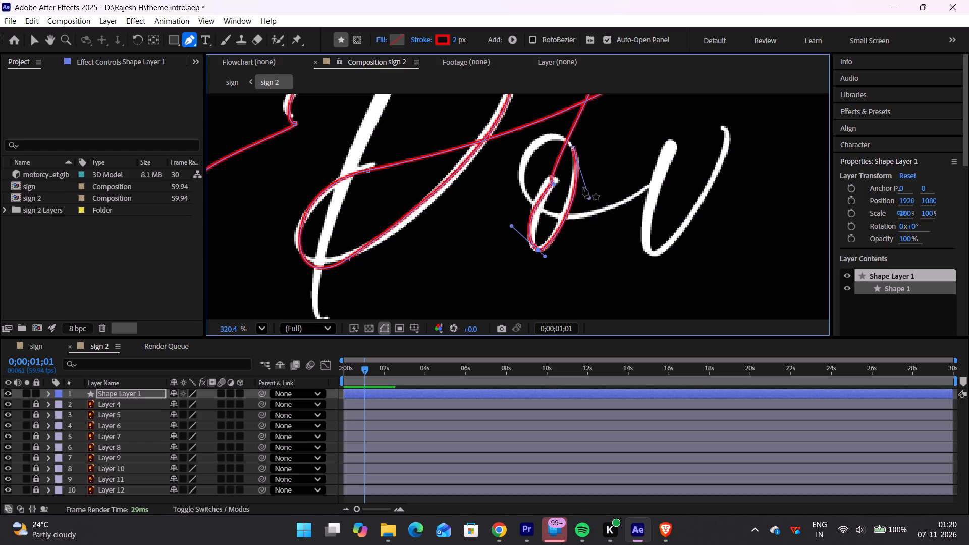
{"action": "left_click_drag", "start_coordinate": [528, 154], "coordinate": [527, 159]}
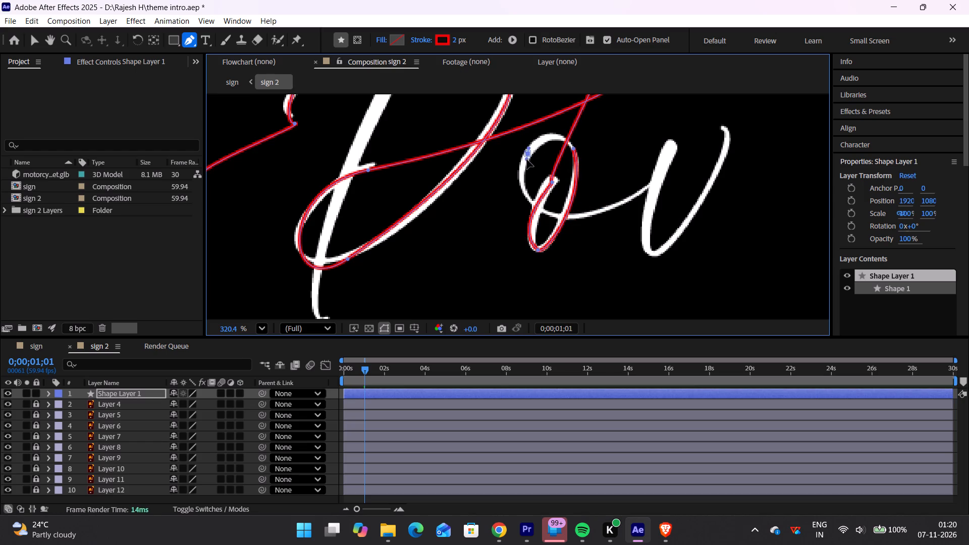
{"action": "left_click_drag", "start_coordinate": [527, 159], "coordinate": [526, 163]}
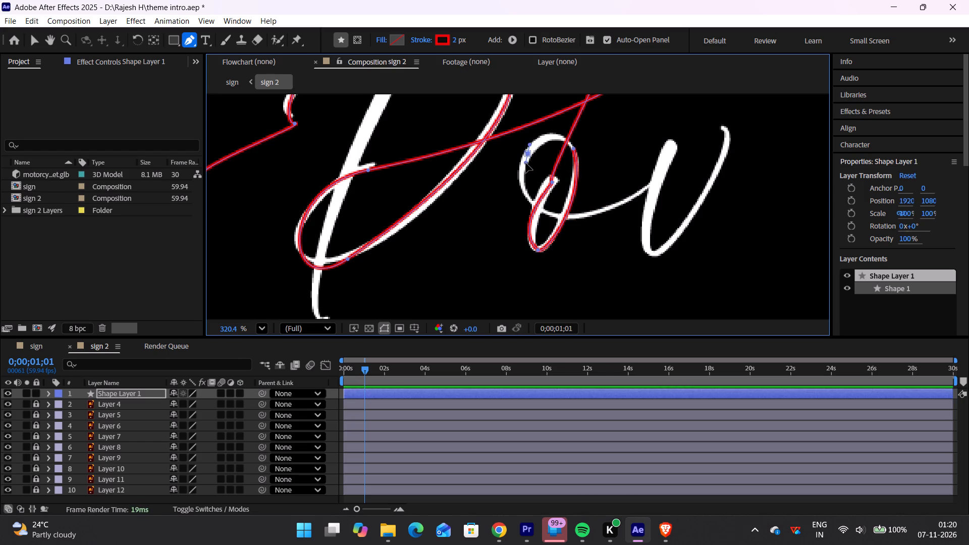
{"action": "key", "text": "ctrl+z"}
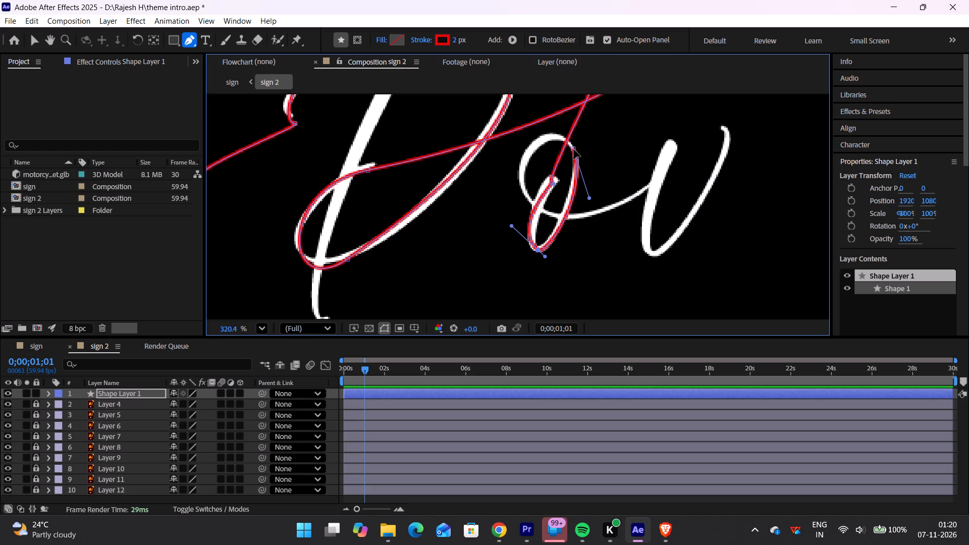
Add a curved point on the left side of the o and shift it onto the white outline.
{"action": "left_click", "coordinate": [574, 149]}
{"action": "left_click_drag", "start_coordinate": [529, 159], "coordinate": [533, 167]}
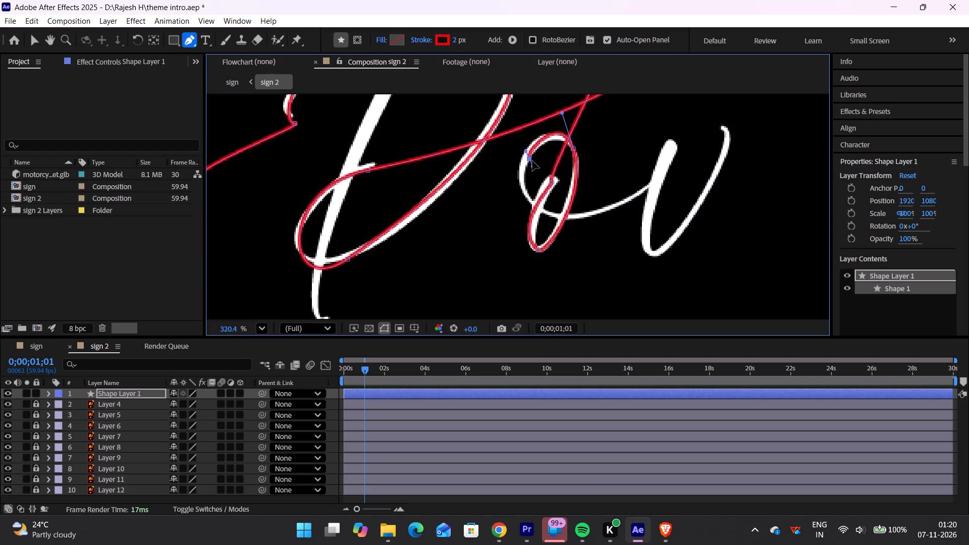
{"action": "left_click_drag", "start_coordinate": [530, 159], "coordinate": [525, 167]}
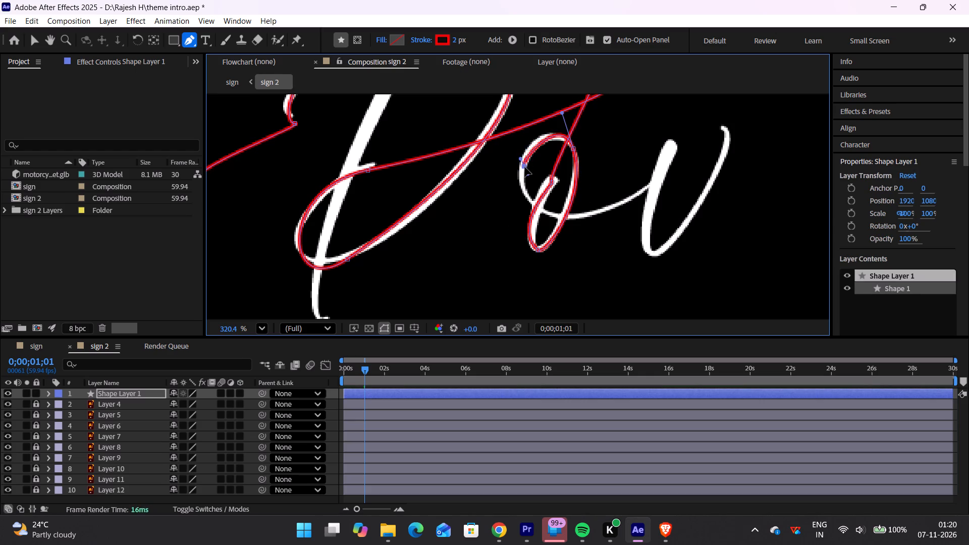
{"action": "left_click_drag", "start_coordinate": [525, 167], "coordinate": [523, 169]}
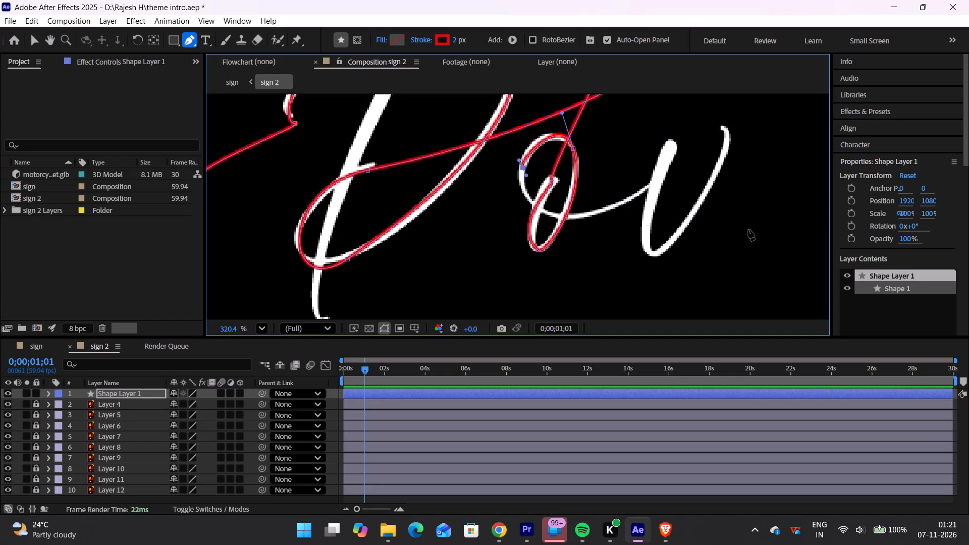
Add a curved point on the stroke joining the o to the v and align its forward handle with that stroke.
{"action": "left_click_drag", "start_coordinate": [599, 212], "coordinate": [672, 177]}
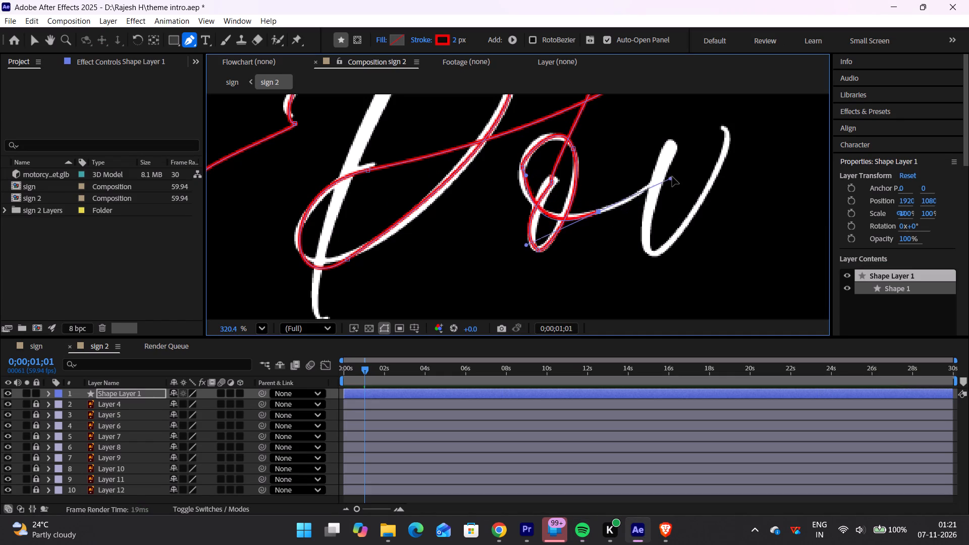
{"action": "left_click_drag", "start_coordinate": [672, 177], "coordinate": [655, 186]}
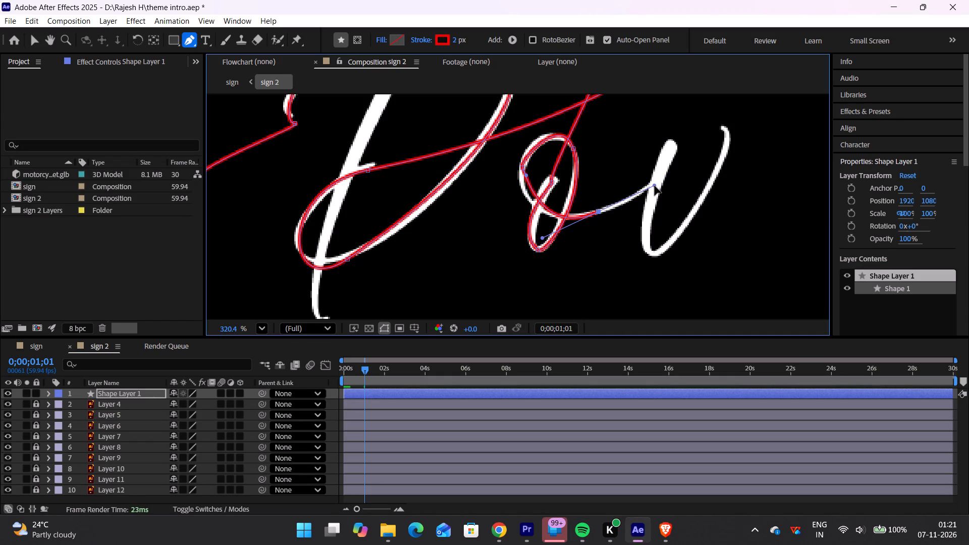
{"action": "left_click", "coordinate": [523, 170]}
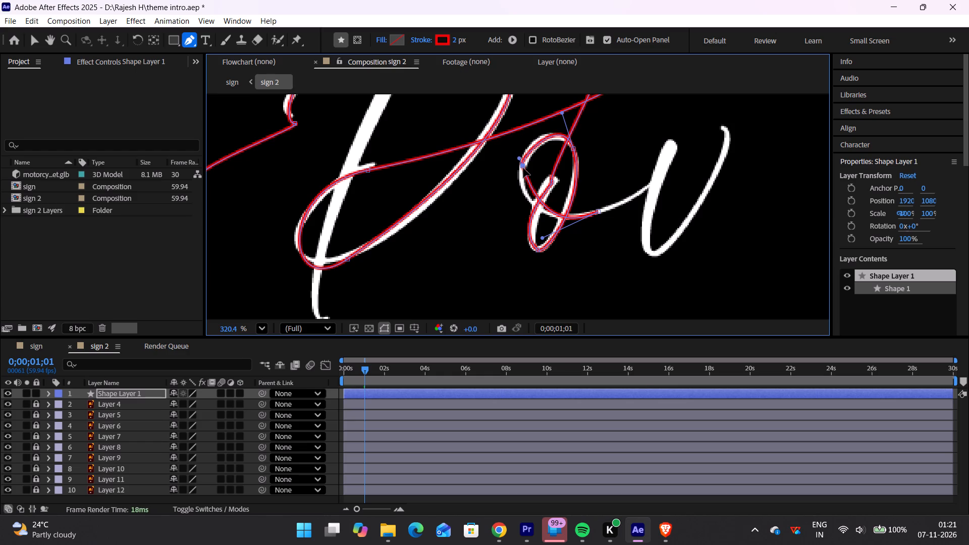
{"action": "left_click", "coordinate": [600, 209]}
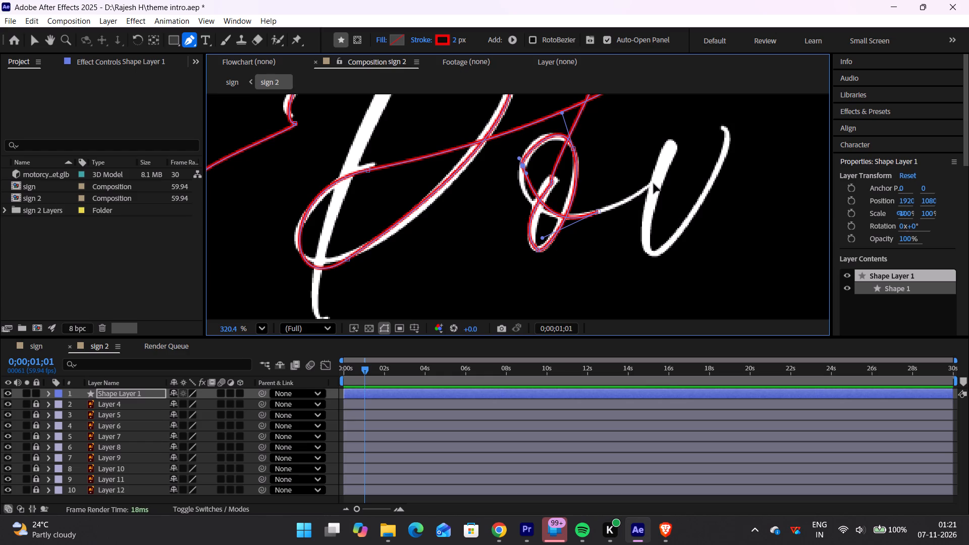
{"action": "left_click_drag", "start_coordinate": [654, 184], "coordinate": [654, 185]}
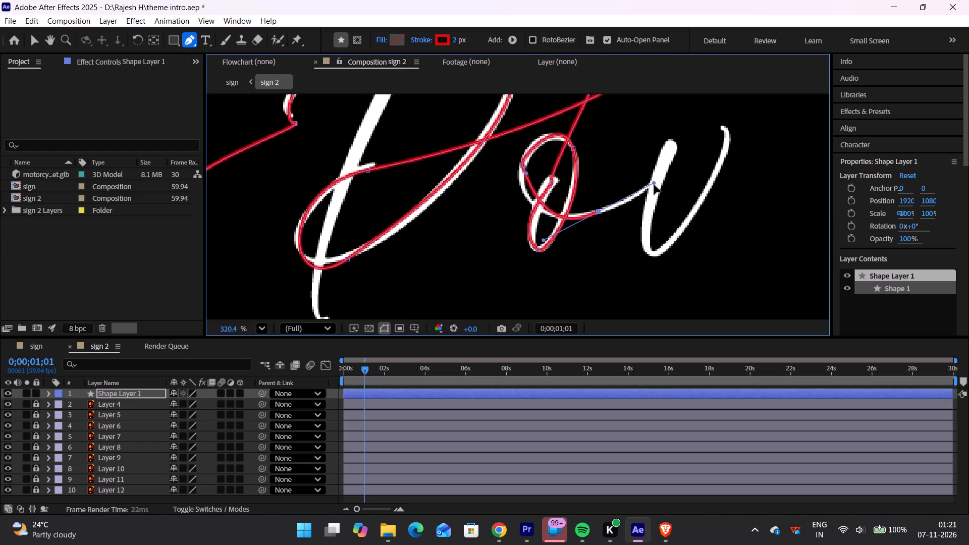
{"action": "left_click_drag", "start_coordinate": [654, 185], "coordinate": [654, 188]}
Swing the lower handle of the o's left-side point outward so the path follows the letter's left curve.
{"action": "left_click_drag", "start_coordinate": [529, 174], "coordinate": [529, 180]}
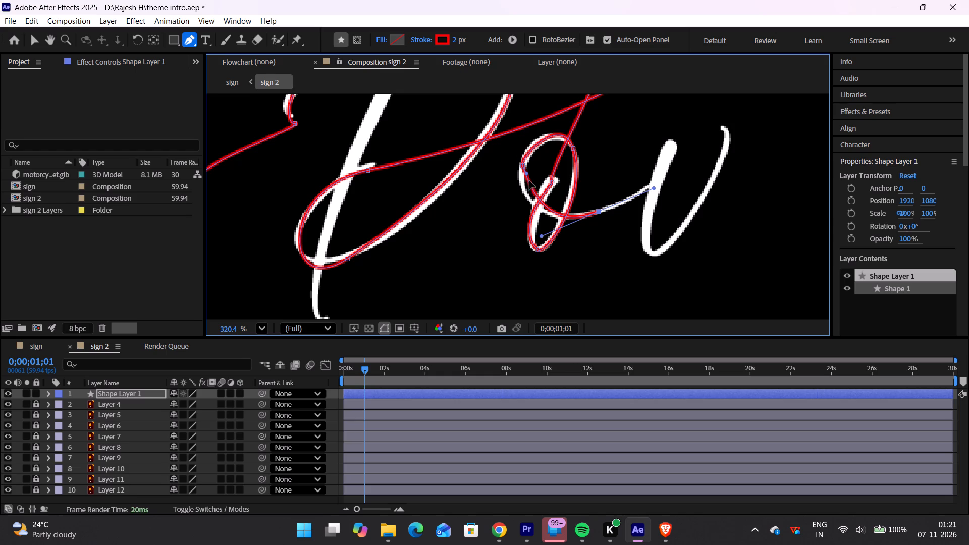
{"action": "left_click_drag", "start_coordinate": [529, 180], "coordinate": [514, 184]}
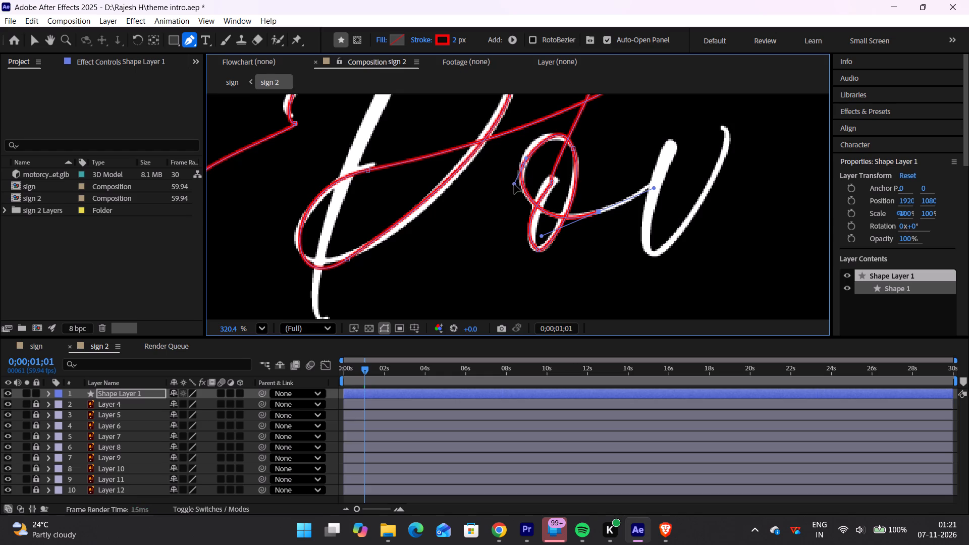
{"action": "left_click_drag", "start_coordinate": [514, 184], "coordinate": [518, 186]}
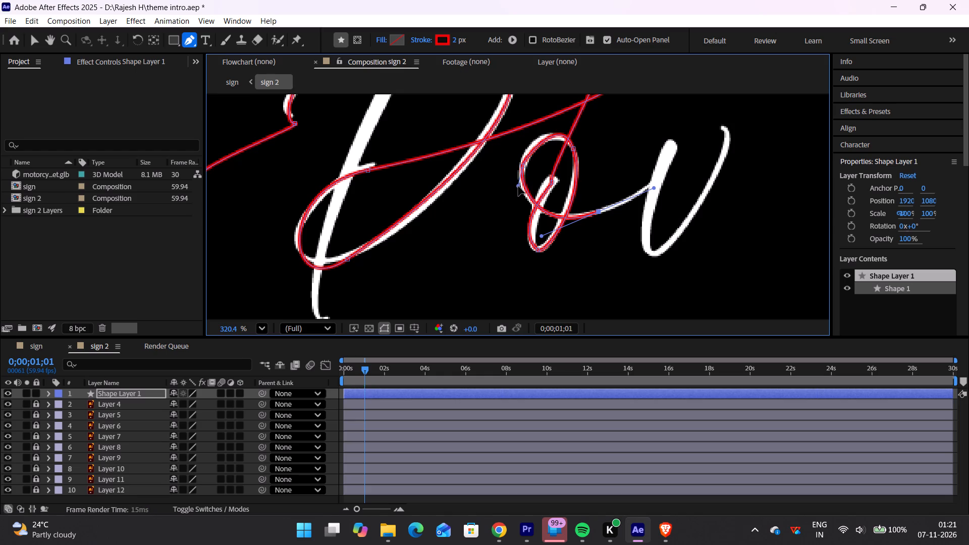
{"action": "left_click", "coordinate": [522, 166]}
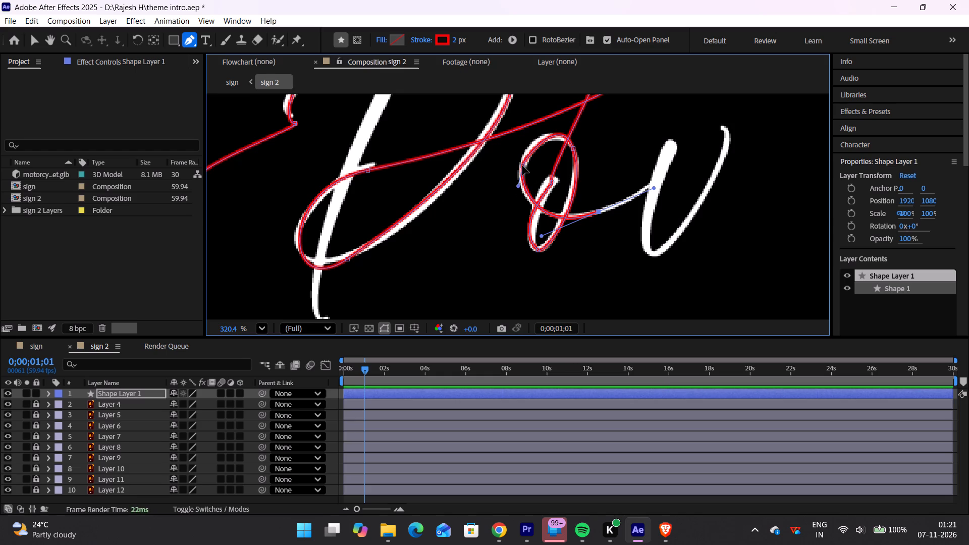
{"action": "left_click", "coordinate": [525, 157]}
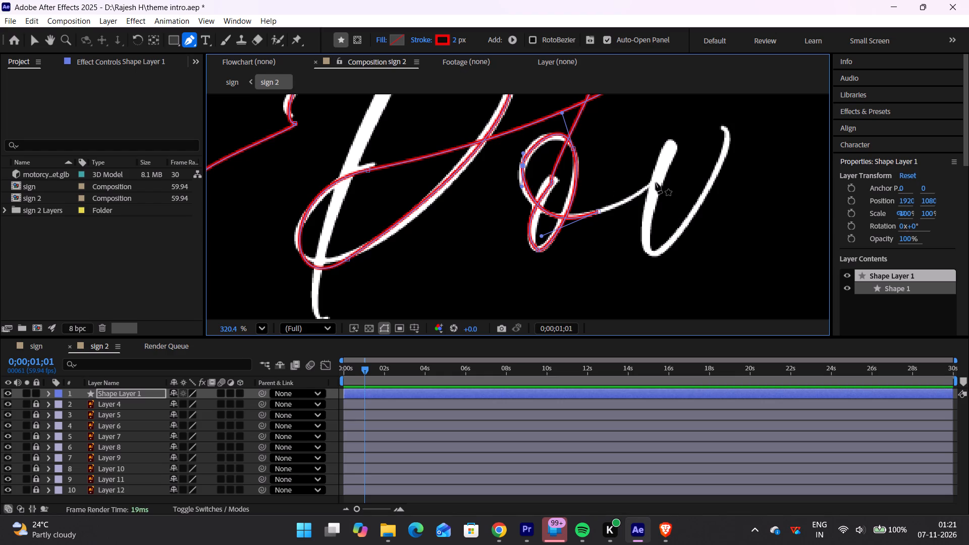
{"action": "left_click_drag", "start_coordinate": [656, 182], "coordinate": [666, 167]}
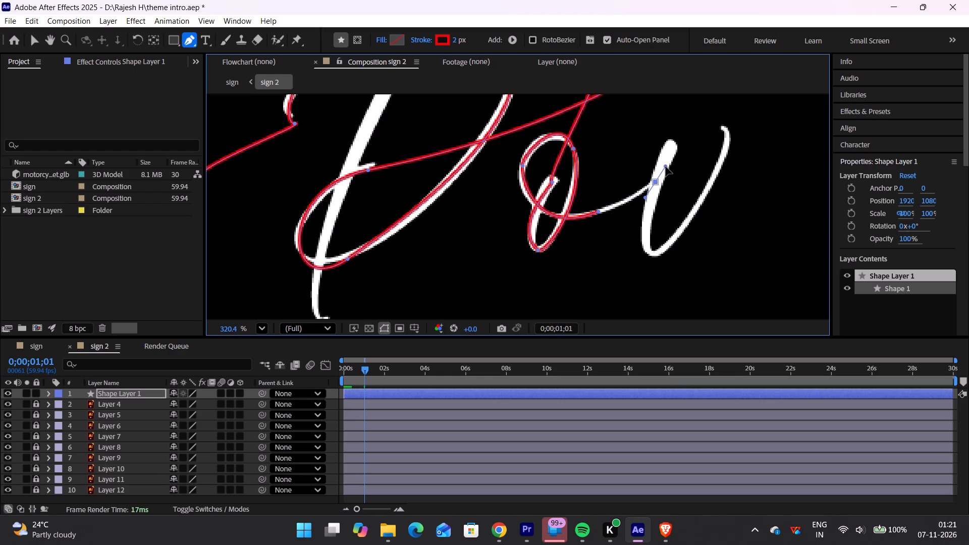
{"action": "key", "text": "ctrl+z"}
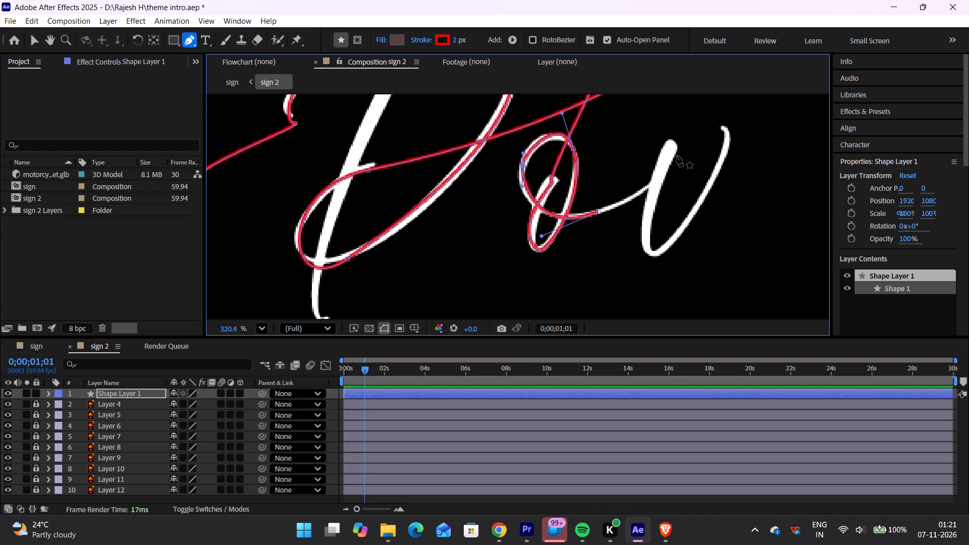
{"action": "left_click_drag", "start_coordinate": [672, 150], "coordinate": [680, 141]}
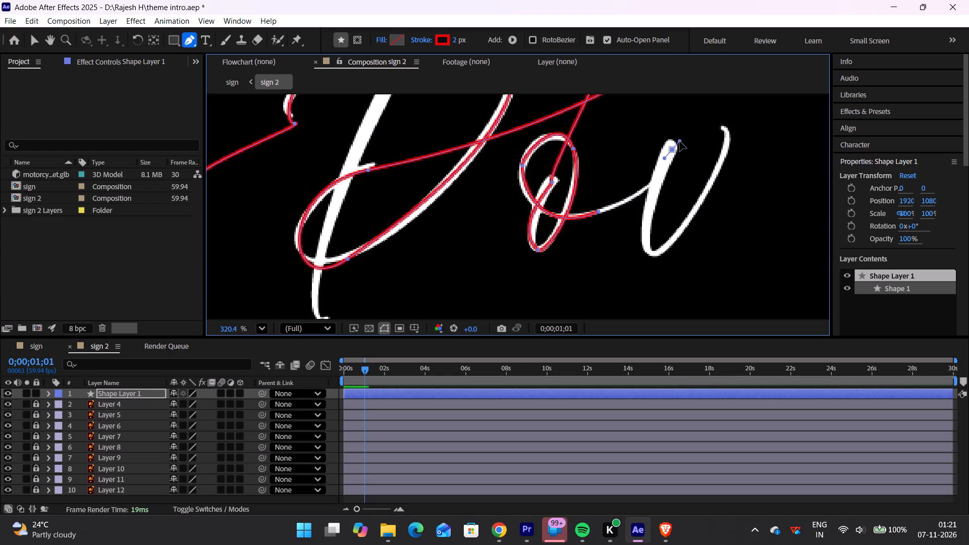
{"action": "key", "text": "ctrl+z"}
Continue the path to a curved point atop the v's first stroke and extend the joining curve's handles to shape the bend.
{"action": "left_click", "coordinate": [599, 211]}
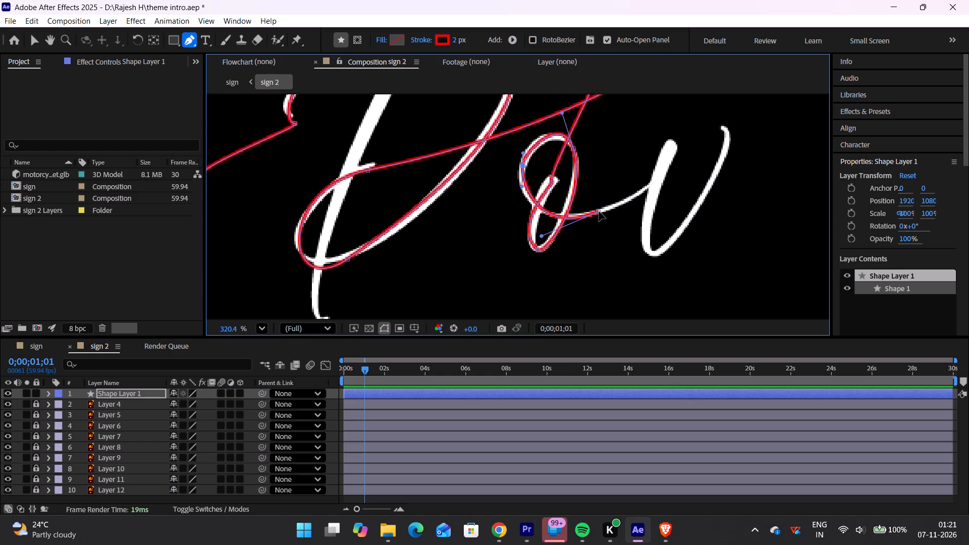
{"action": "left_click", "coordinate": [671, 142]}
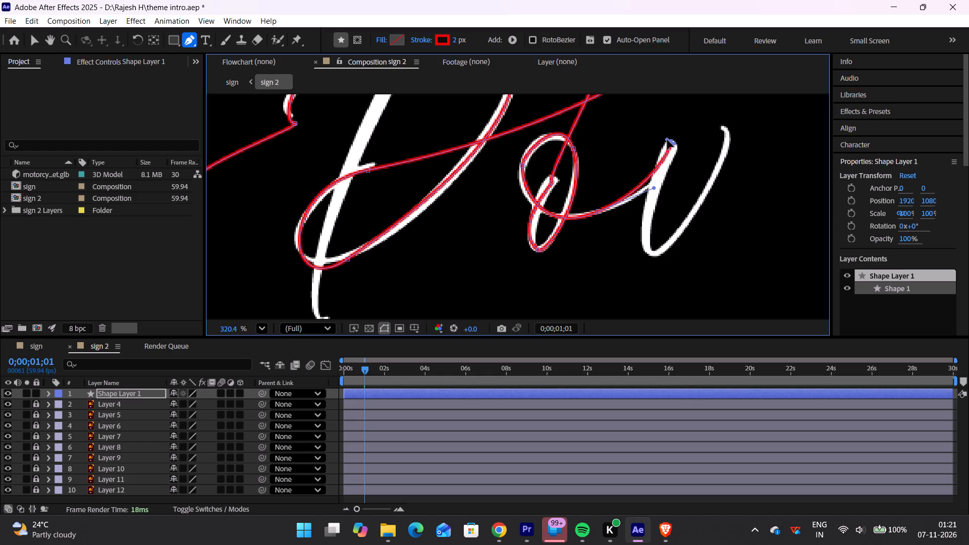
{"action": "left_click", "coordinate": [676, 144]}
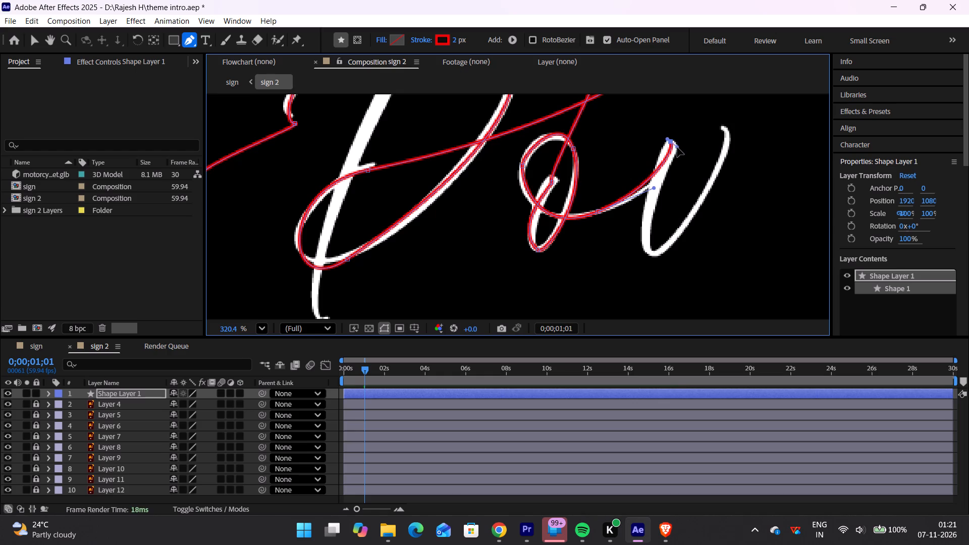
{"action": "left_click_drag", "start_coordinate": [667, 139], "coordinate": [661, 132]}
{"action": "left_click_drag", "start_coordinate": [661, 132], "coordinate": [659, 134]}
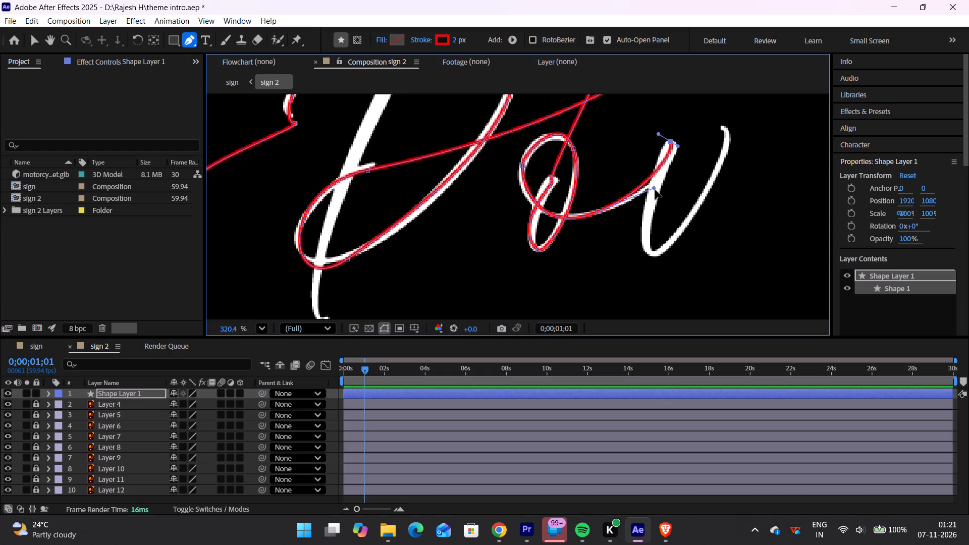
{"action": "left_click_drag", "start_coordinate": [655, 190], "coordinate": [671, 182]}
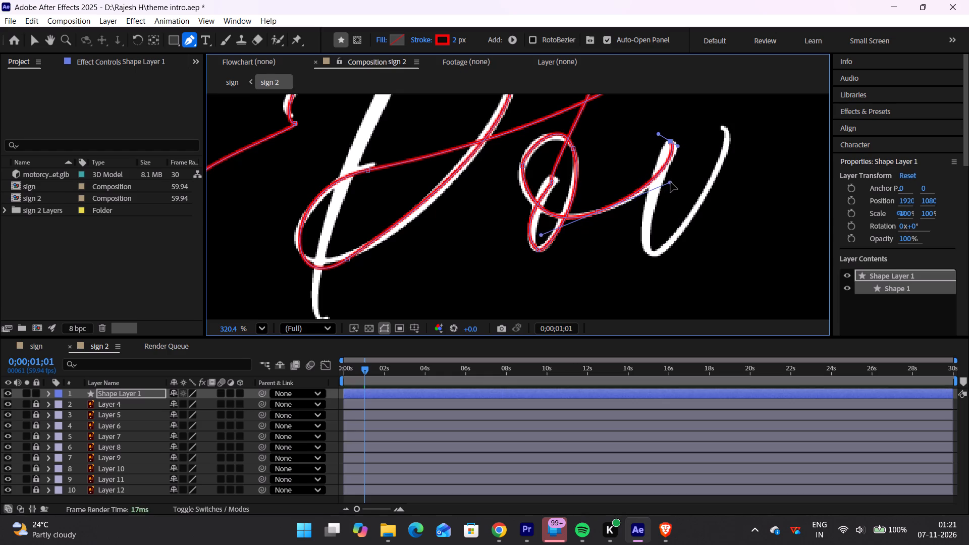
{"action": "left_click_drag", "start_coordinate": [671, 182], "coordinate": [676, 184]}
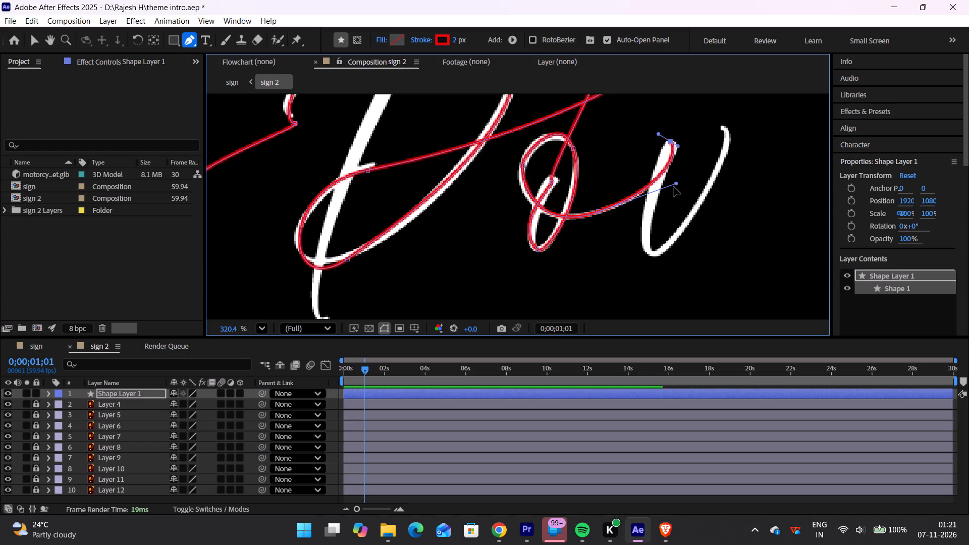
Trace down to a curved point at the base of the v, nudge it into place and flatten its handles for the turn.
{"action": "left_click", "coordinate": [671, 139]}
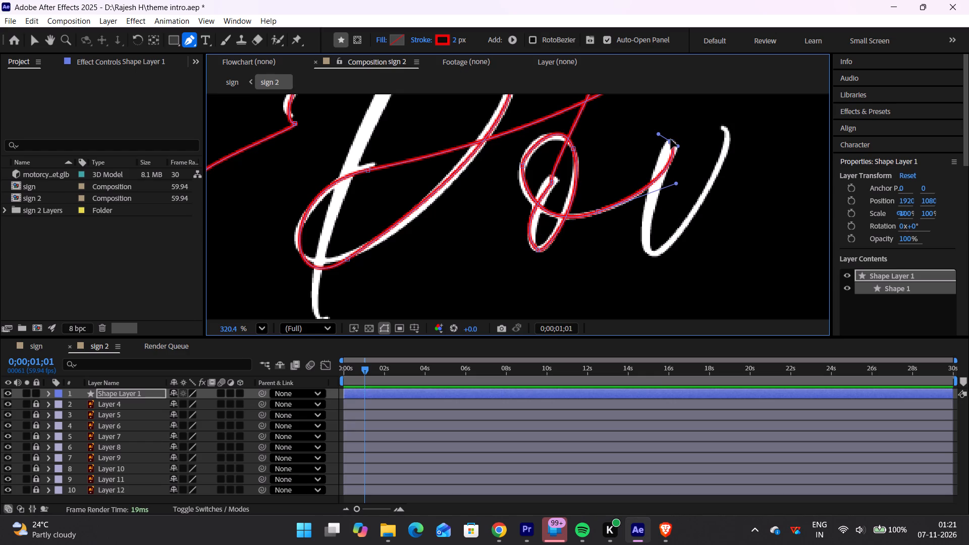
{"action": "left_click", "coordinate": [672, 139]}
{"action": "left_click_drag", "start_coordinate": [649, 250], "coordinate": [655, 257]}
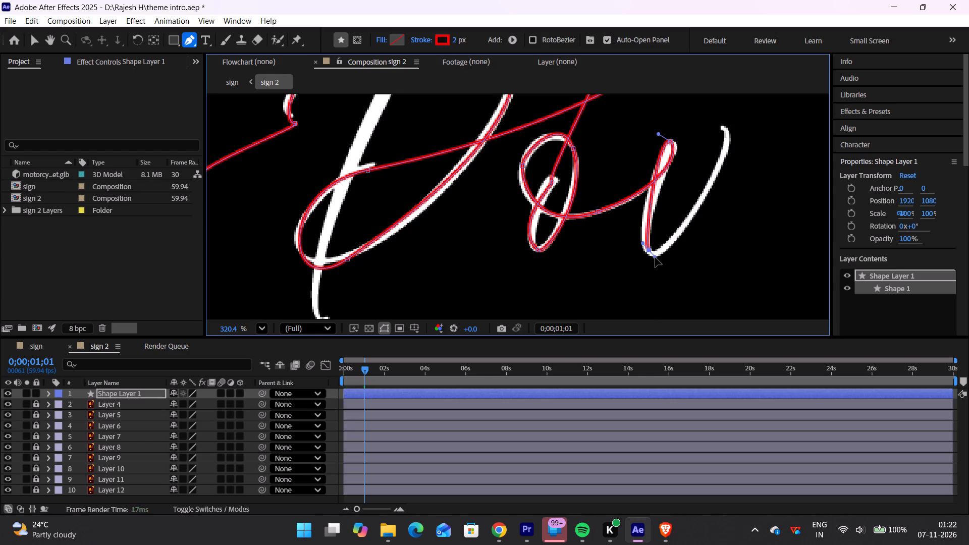
{"action": "left_click_drag", "start_coordinate": [655, 257], "coordinate": [656, 259]}
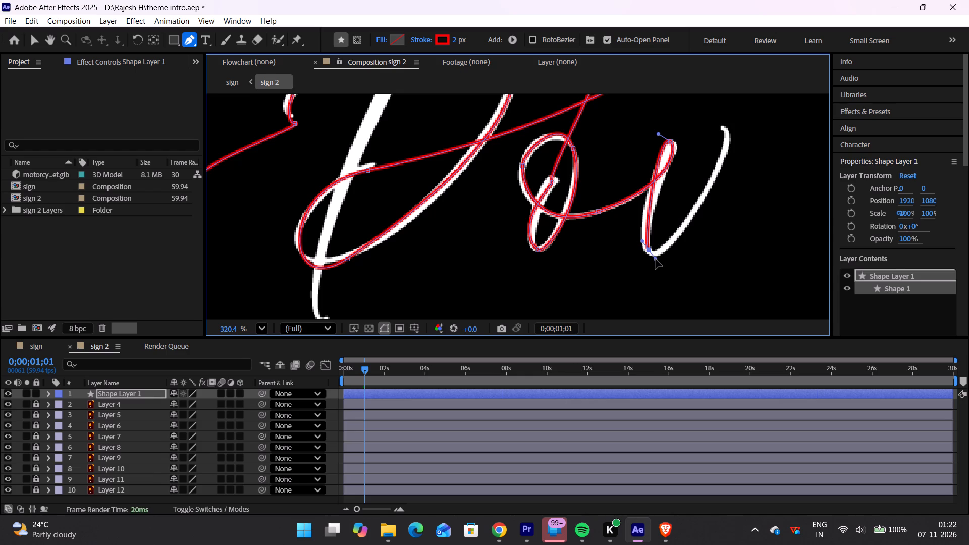
{"action": "left_click_drag", "start_coordinate": [656, 259], "coordinate": [656, 259]}
{"action": "left_click_drag", "start_coordinate": [649, 250], "coordinate": [649, 257]}
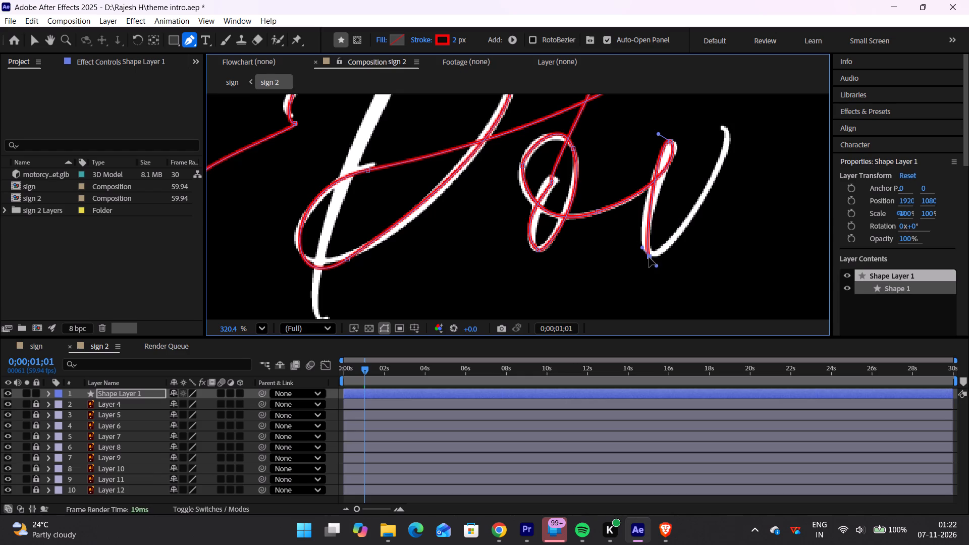
{"action": "left_click_drag", "start_coordinate": [649, 257], "coordinate": [650, 255]}
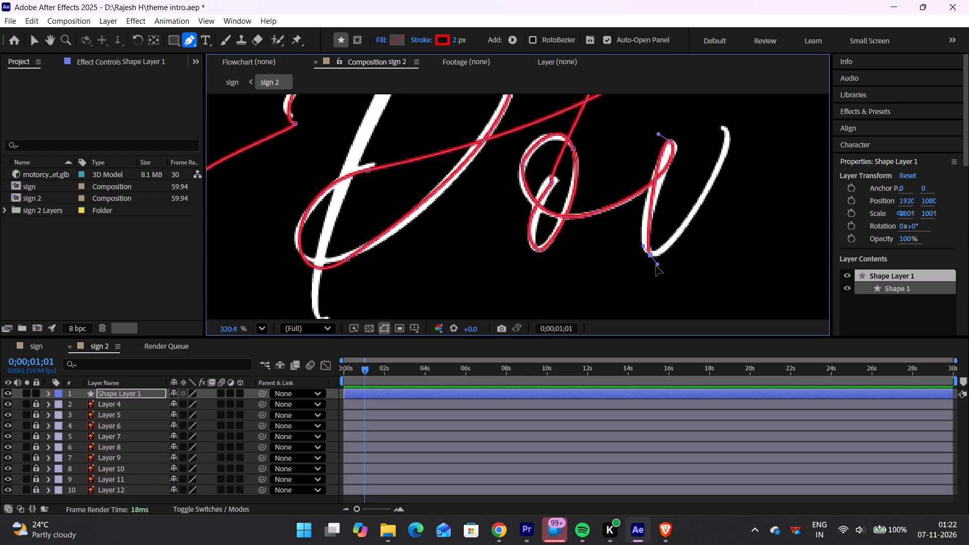
{"action": "left_click_drag", "start_coordinate": [656, 266], "coordinate": [662, 265]}
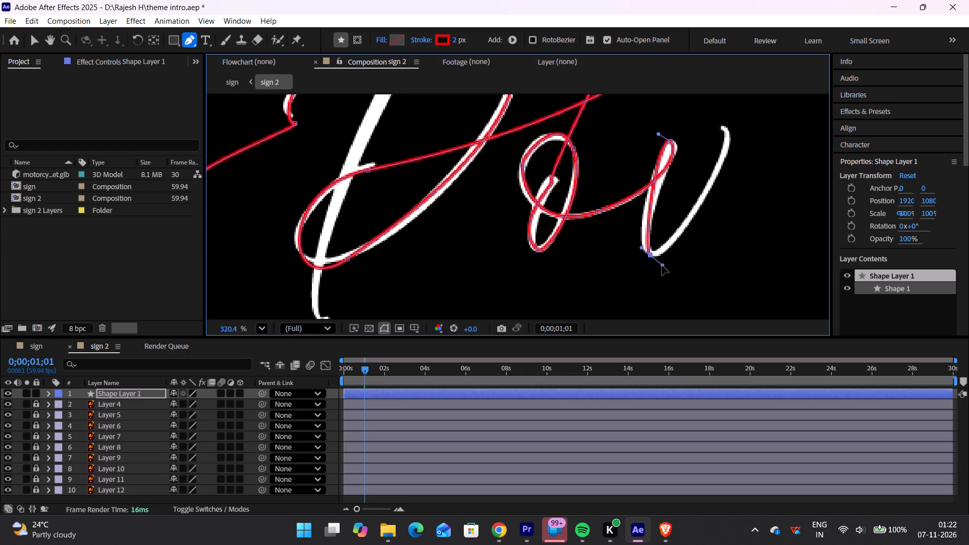
{"action": "left_click_drag", "start_coordinate": [662, 265], "coordinate": [677, 254]}
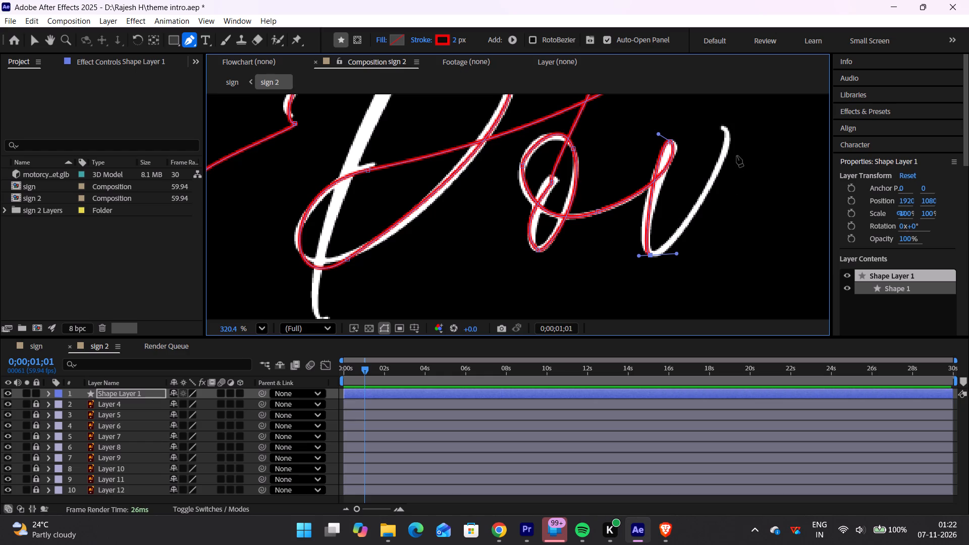
Continue the path up the v's second stroke to a curved point at its tip, shaping the lower handle to follow the bend.
{"action": "left_click_drag", "start_coordinate": [729, 147], "coordinate": [731, 143]}
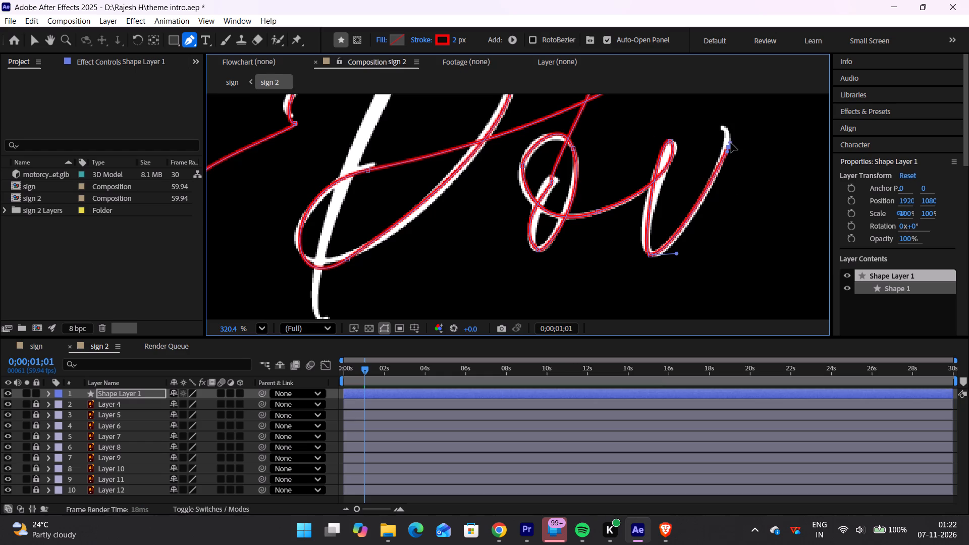
{"action": "left_click_drag", "start_coordinate": [731, 143], "coordinate": [731, 139]}
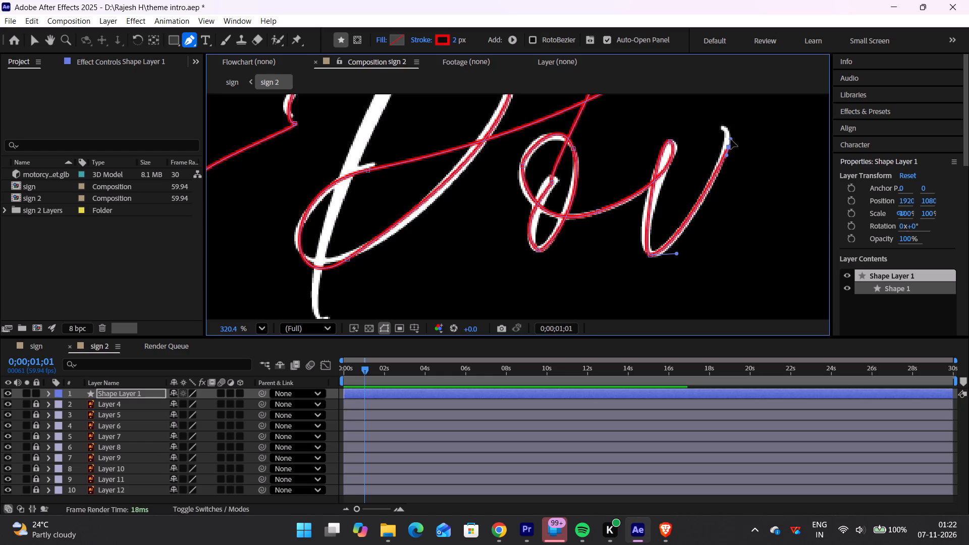
{"action": "left_click_drag", "start_coordinate": [729, 147], "coordinate": [731, 133]}
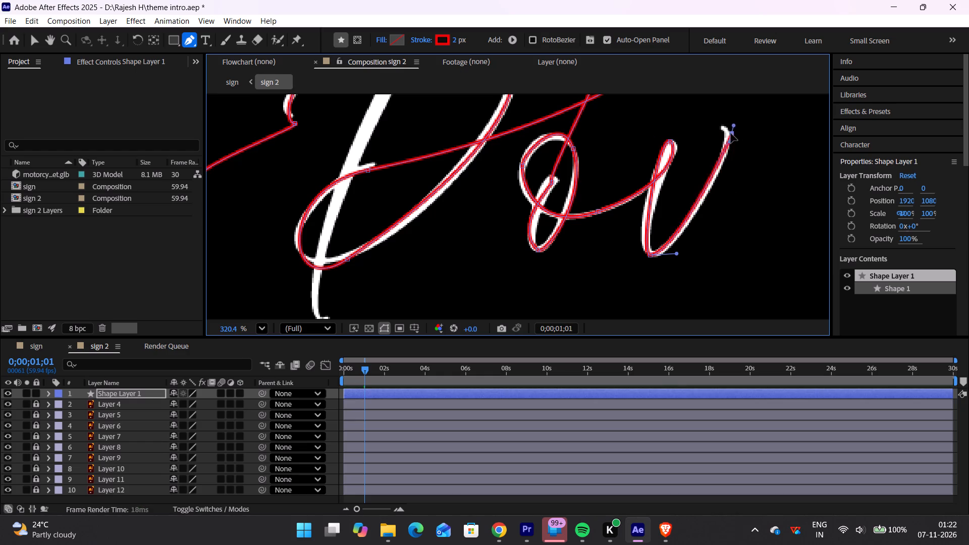
{"action": "left_click_drag", "start_coordinate": [731, 133], "coordinate": [725, 128]}
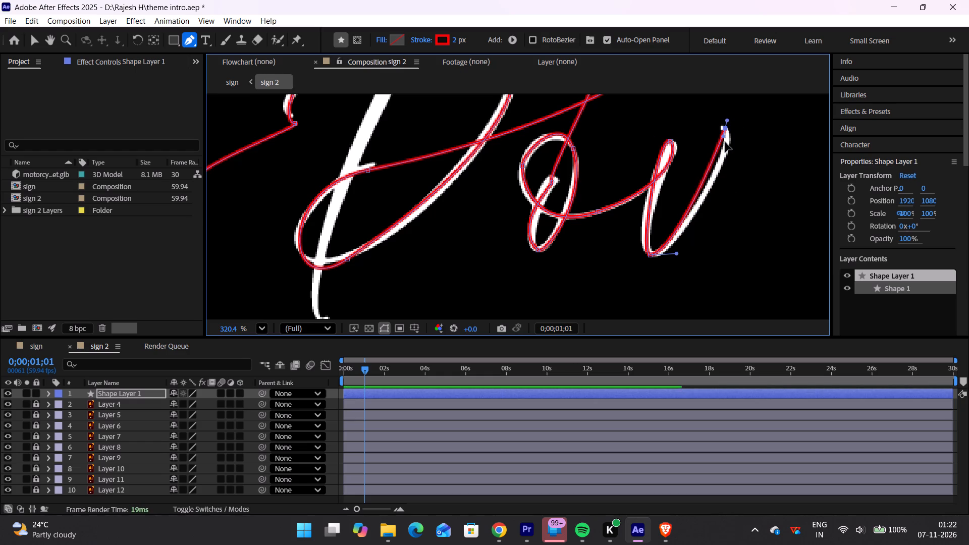
{"action": "left_click_drag", "start_coordinate": [725, 137], "coordinate": [732, 145]}
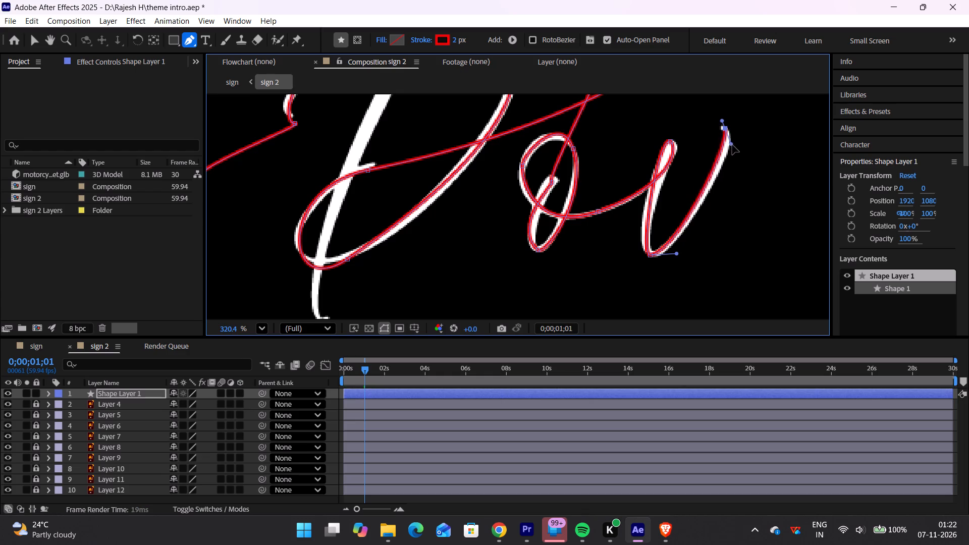
{"action": "left_click_drag", "start_coordinate": [732, 145], "coordinate": [738, 154]}
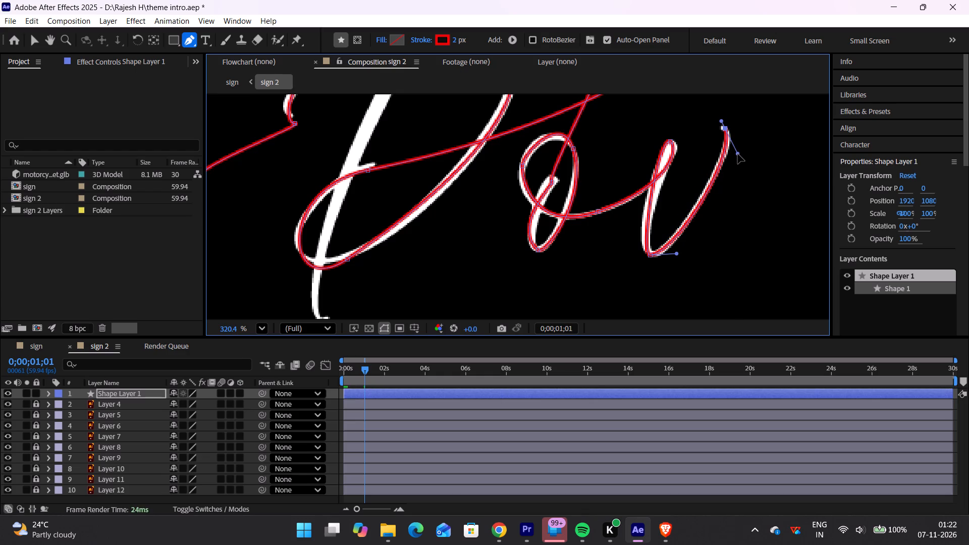
Save the project.
{"action": "scroll", "coordinate": [741, 201], "scroll_direction": "down", "scroll_amount": 5, "text": "ctrl"}
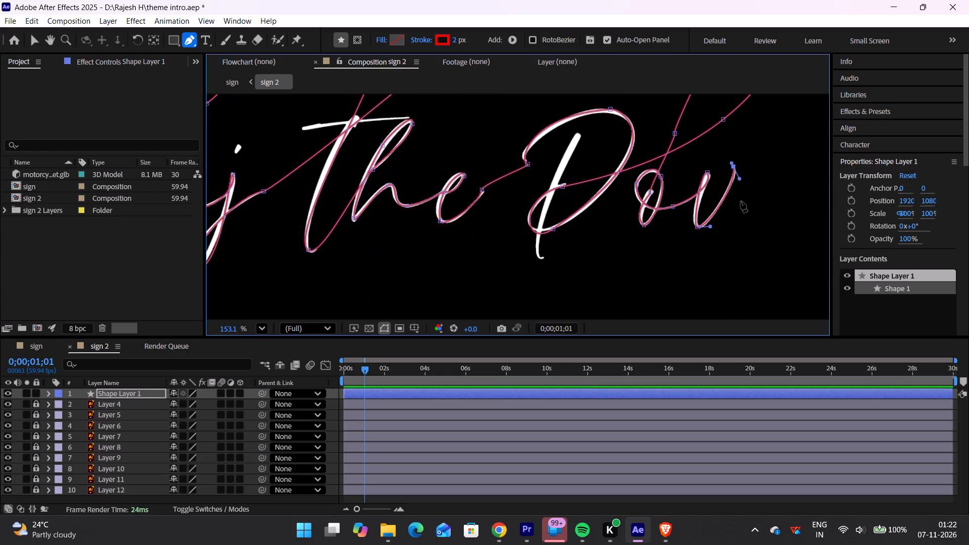
{"action": "scroll", "coordinate": [741, 201], "scroll_direction": "down", "scroll_amount": 4, "text": "ctrl"}
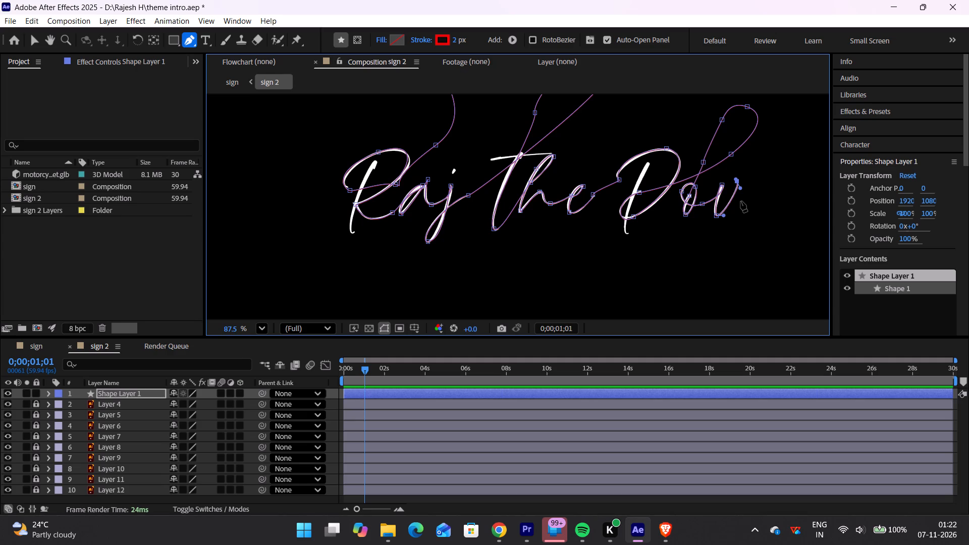
{"action": "key", "text": "ctrl+s"}
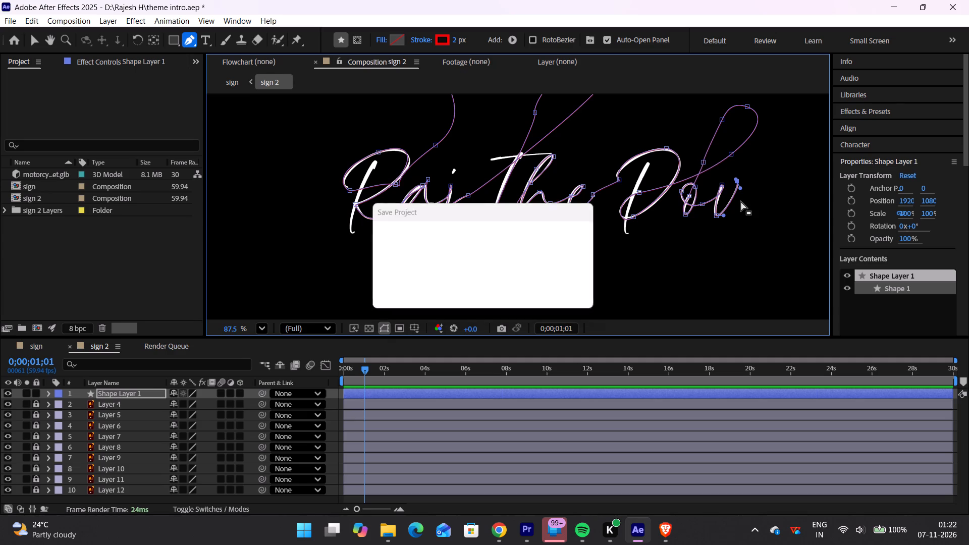
{"action": "key", "text": "ctrl+s"}
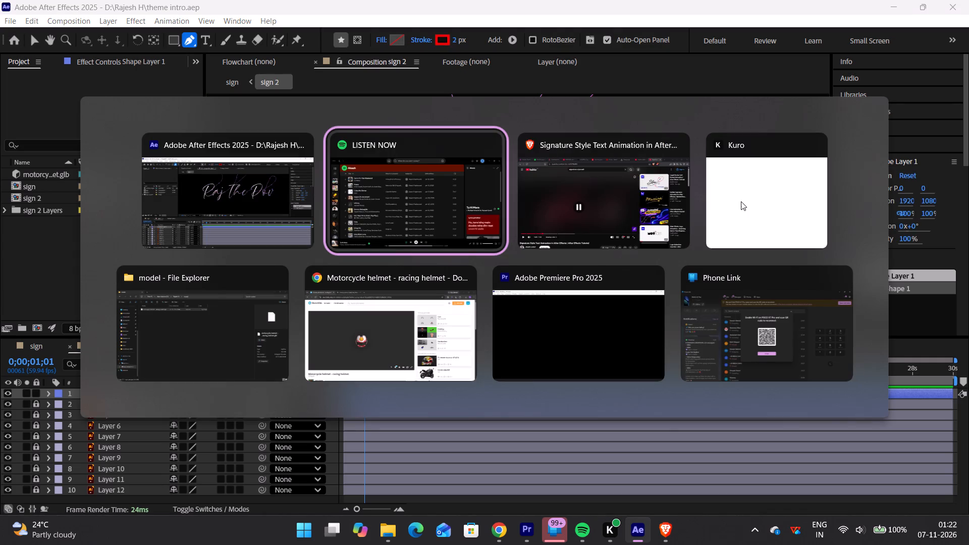
Pause the music in Spotify and watch the next part of the signature animation tutorial in the browser.
{"action": "key", "text": "space"}
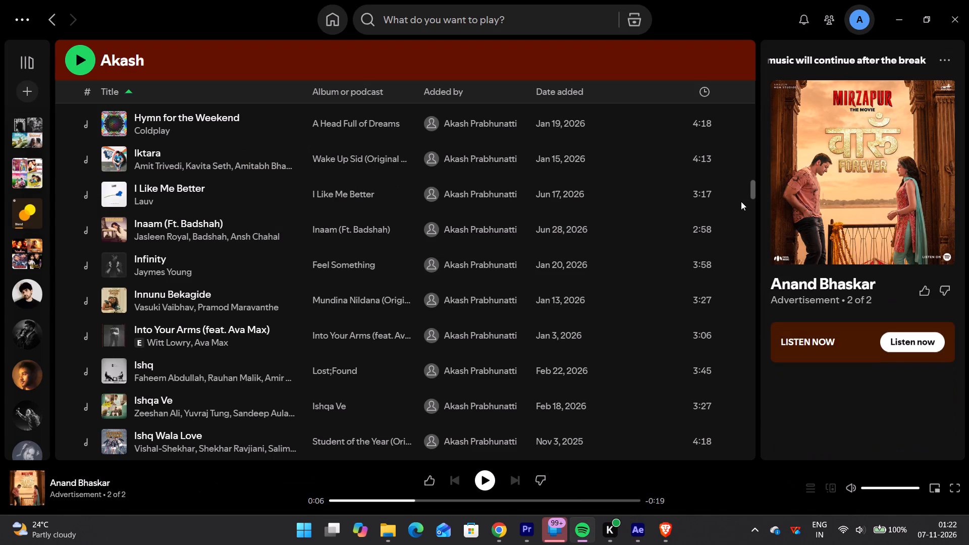
{"action": "key", "text": "space"}
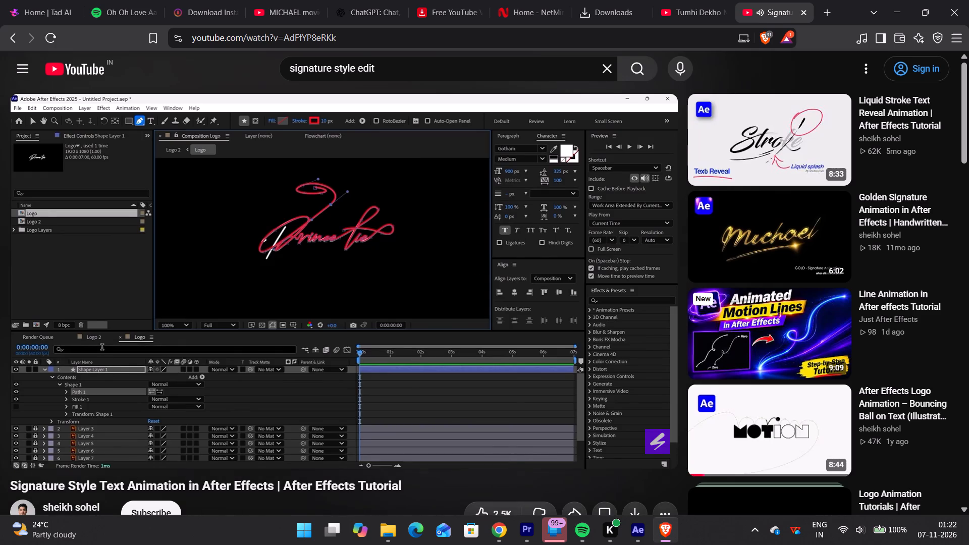
{"action": "left_click", "coordinate": [474, 247]}
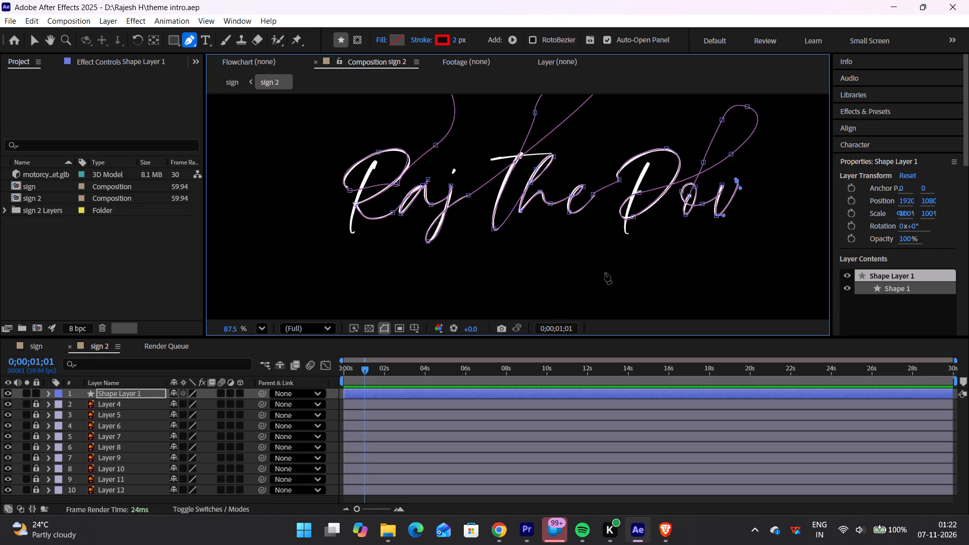
Extend the path from the v's tip to a curved point high above the lettering and adjust its forward handle to turn toward the D.
{"action": "scroll", "coordinate": [621, 271], "scroll_direction": "down", "scroll_amount": 1, "text": "ctrl"}
{"action": "scroll", "coordinate": [621, 271], "scroll_direction": "up", "scroll_amount": 4, "text": "ctrl"}
{"action": "scroll", "coordinate": [621, 271], "scroll_direction": "left", "scroll_amount": 1}
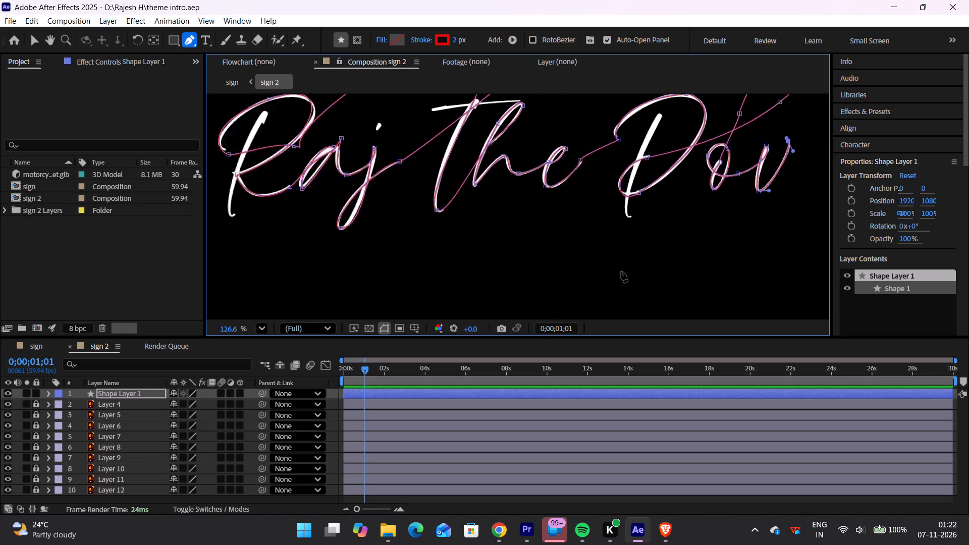
{"action": "scroll", "coordinate": [621, 271], "scroll_direction": "left", "scroll_amount": 1}
{"action": "scroll", "coordinate": [621, 271], "scroll_direction": "down", "scroll_amount": 3, "text": "ctrl"}
{"action": "scroll", "coordinate": [621, 271], "scroll_direction": "up", "scroll_amount": 1}
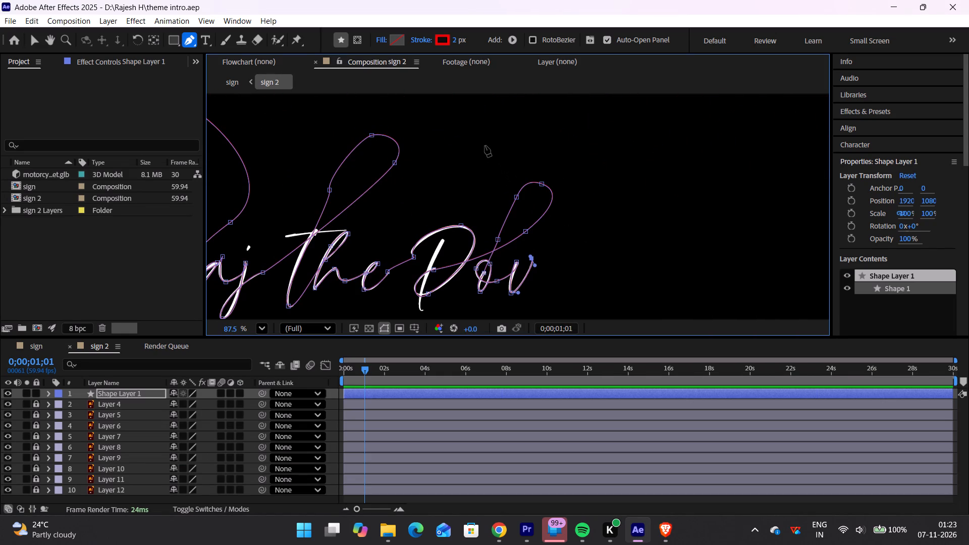
{"action": "left_click_drag", "start_coordinate": [517, 155], "coordinate": [491, 157]}
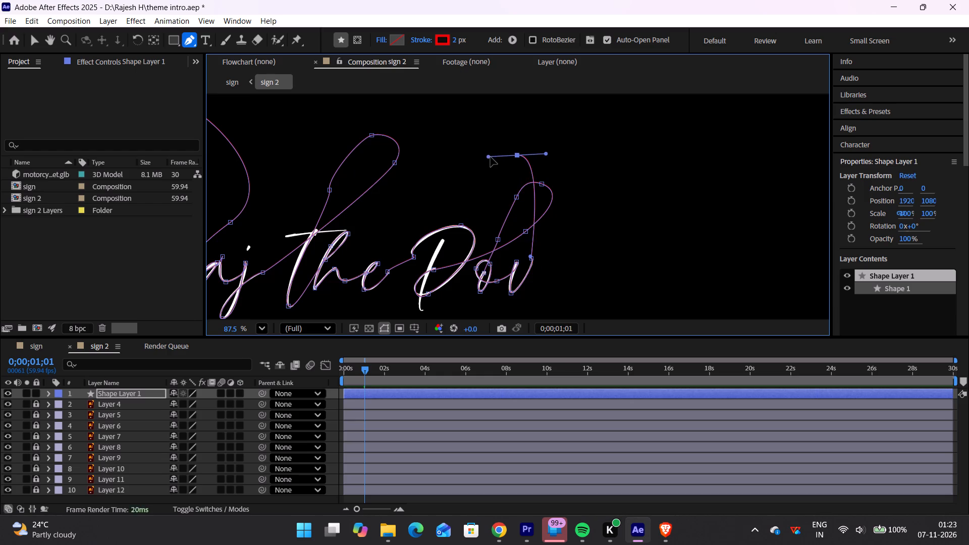
{"action": "left_click_drag", "start_coordinate": [491, 157], "coordinate": [496, 160]}
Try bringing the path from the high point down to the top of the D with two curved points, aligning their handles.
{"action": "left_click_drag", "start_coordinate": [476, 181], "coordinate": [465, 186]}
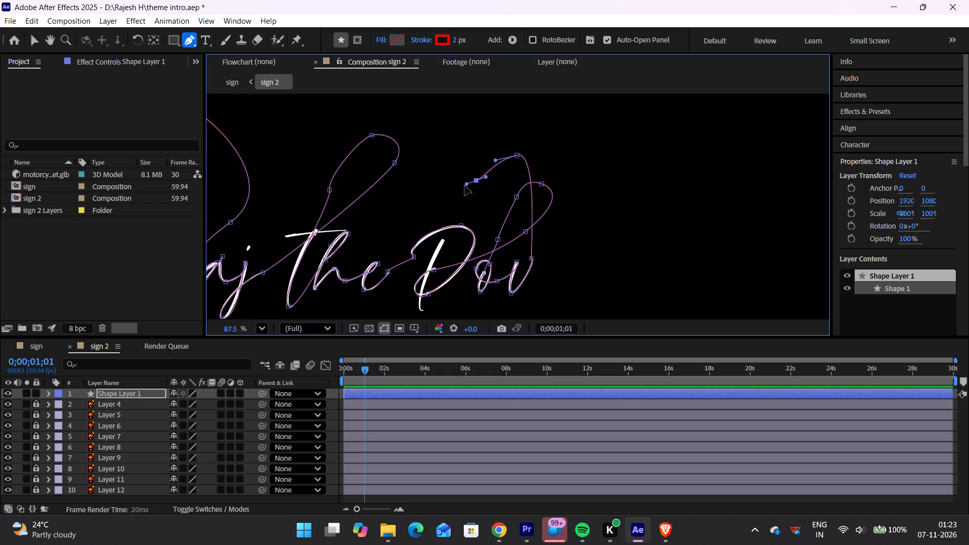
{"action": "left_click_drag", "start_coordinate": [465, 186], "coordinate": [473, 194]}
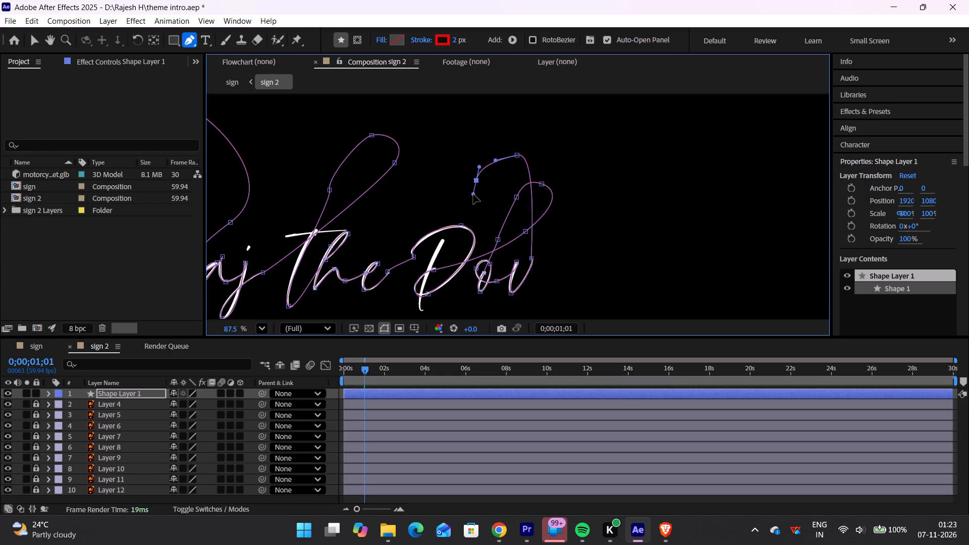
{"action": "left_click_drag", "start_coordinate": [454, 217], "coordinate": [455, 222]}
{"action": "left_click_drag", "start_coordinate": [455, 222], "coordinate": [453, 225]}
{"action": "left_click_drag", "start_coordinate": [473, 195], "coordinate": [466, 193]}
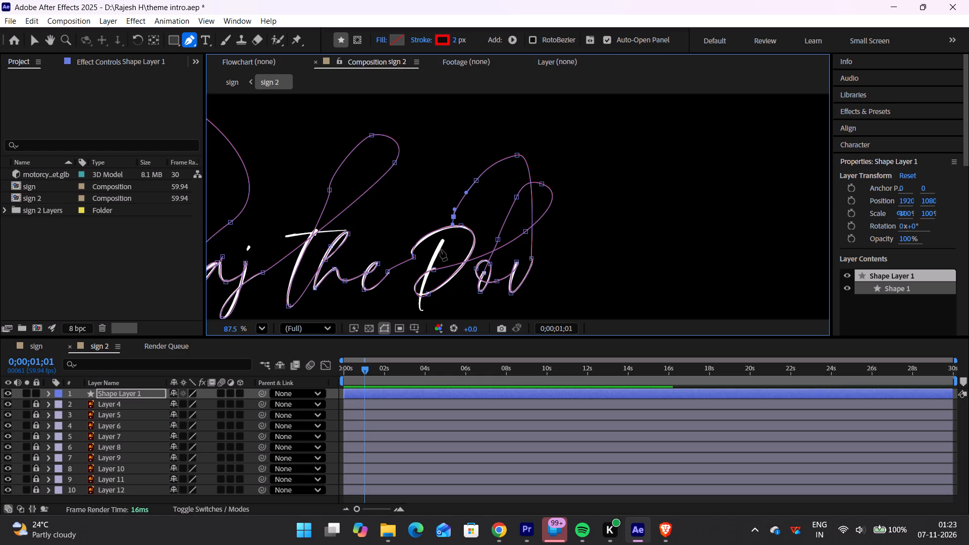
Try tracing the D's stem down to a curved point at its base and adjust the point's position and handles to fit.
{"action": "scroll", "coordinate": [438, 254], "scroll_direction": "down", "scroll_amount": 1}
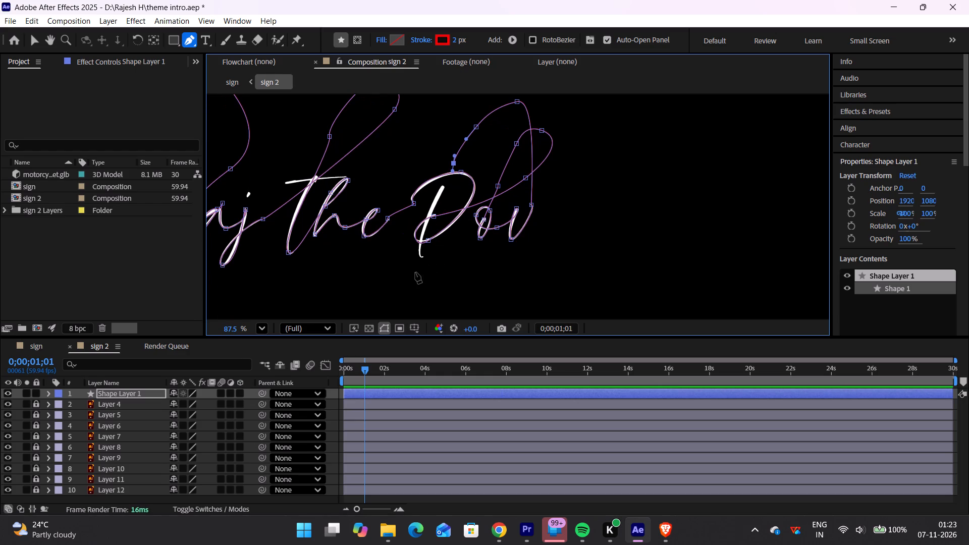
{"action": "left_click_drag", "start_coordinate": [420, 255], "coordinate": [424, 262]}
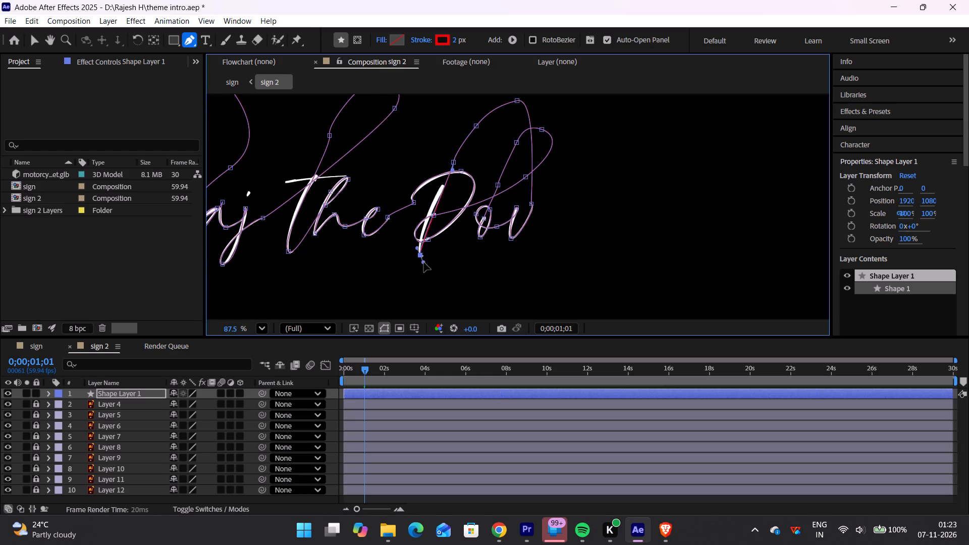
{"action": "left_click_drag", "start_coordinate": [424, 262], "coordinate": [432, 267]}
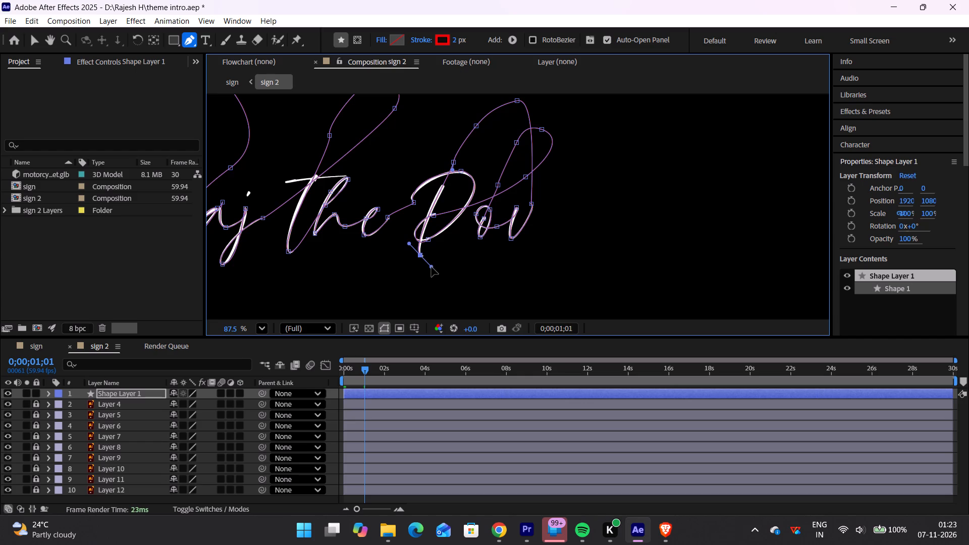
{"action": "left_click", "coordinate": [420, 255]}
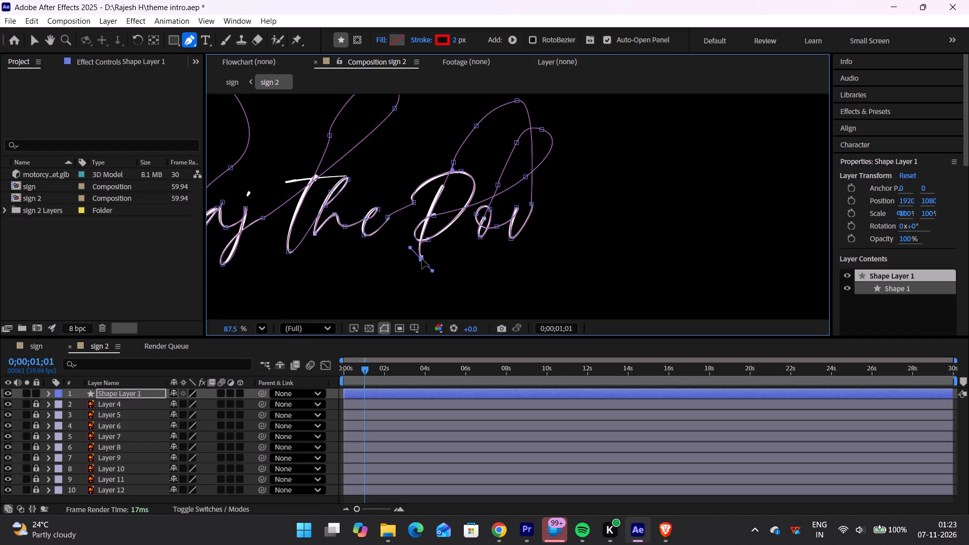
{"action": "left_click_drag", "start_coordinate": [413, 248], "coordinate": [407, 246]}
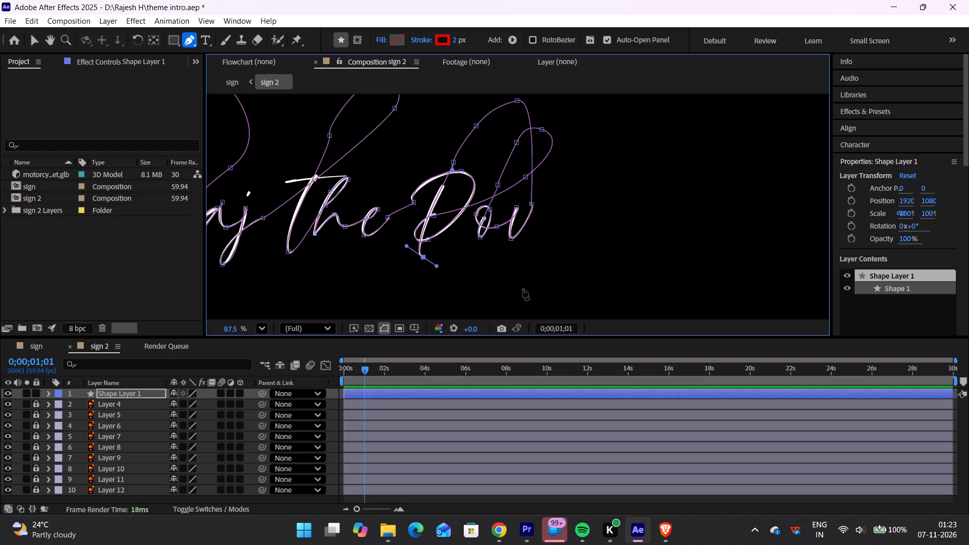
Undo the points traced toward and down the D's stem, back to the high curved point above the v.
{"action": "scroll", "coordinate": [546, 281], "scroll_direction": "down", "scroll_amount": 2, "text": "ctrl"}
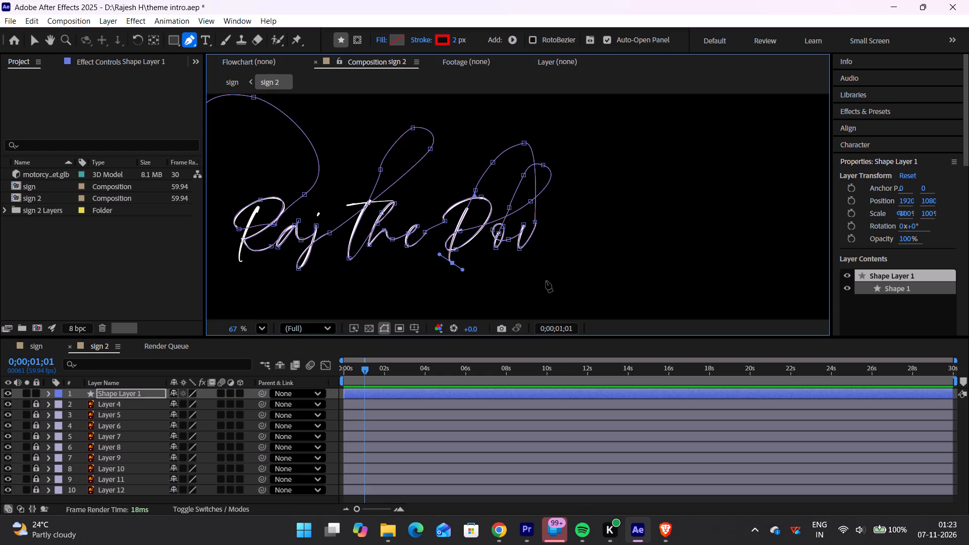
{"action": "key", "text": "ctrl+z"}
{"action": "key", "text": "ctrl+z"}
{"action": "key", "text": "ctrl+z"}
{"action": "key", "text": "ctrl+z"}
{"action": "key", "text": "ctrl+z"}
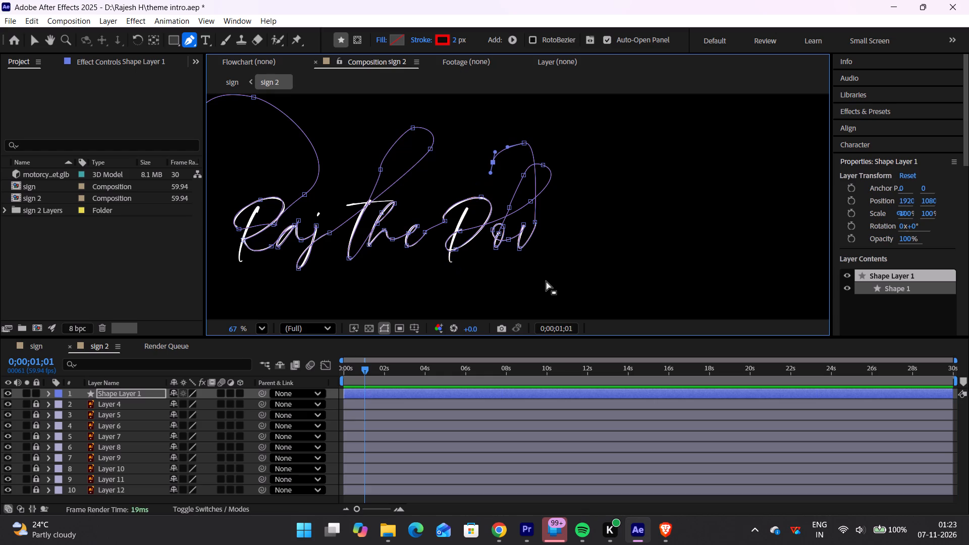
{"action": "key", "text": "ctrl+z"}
Extend the path from the high point back over the T to a curved point just above the j's dot.
{"action": "left_click_drag", "start_coordinate": [346, 156], "coordinate": [347, 173]}
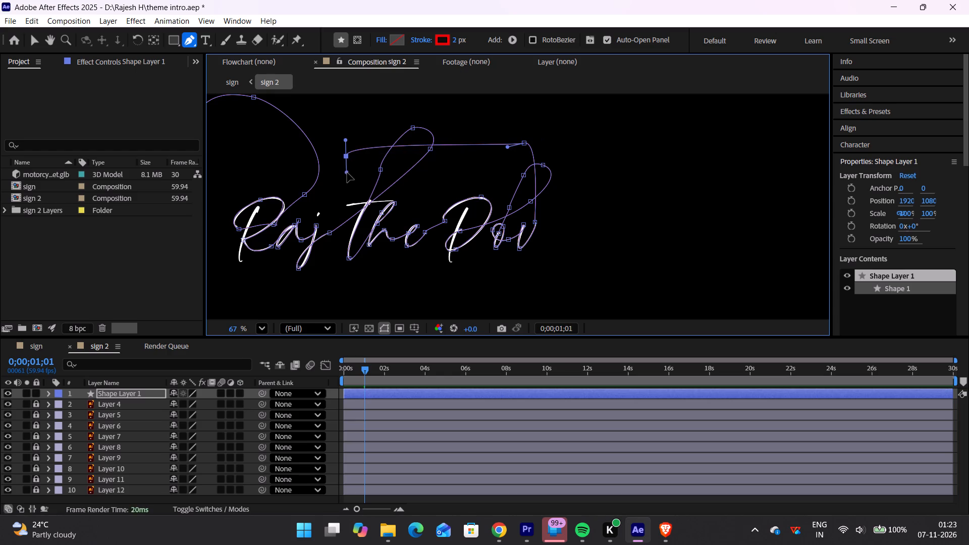
{"action": "left_click_drag", "start_coordinate": [347, 173], "coordinate": [341, 182]}
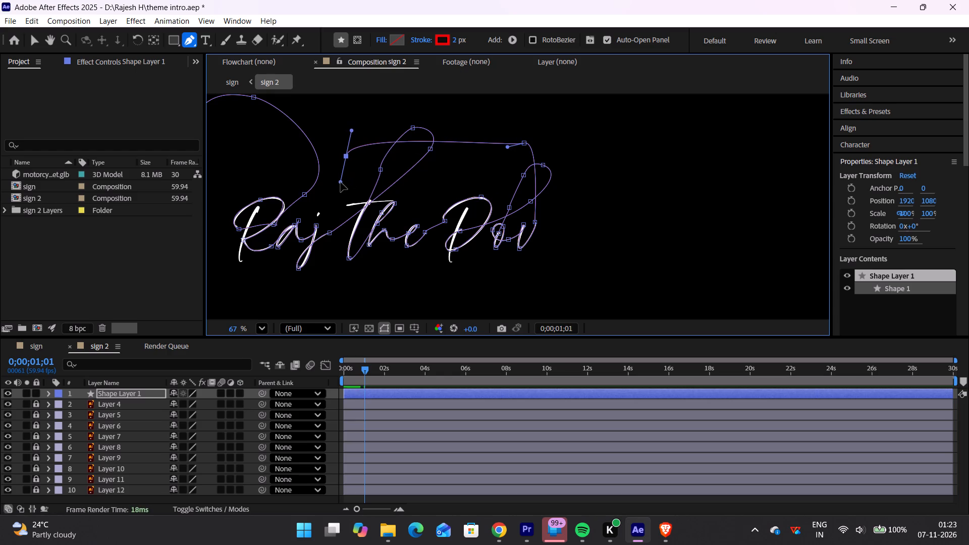
{"action": "left_click_drag", "start_coordinate": [345, 159], "coordinate": [328, 178]}
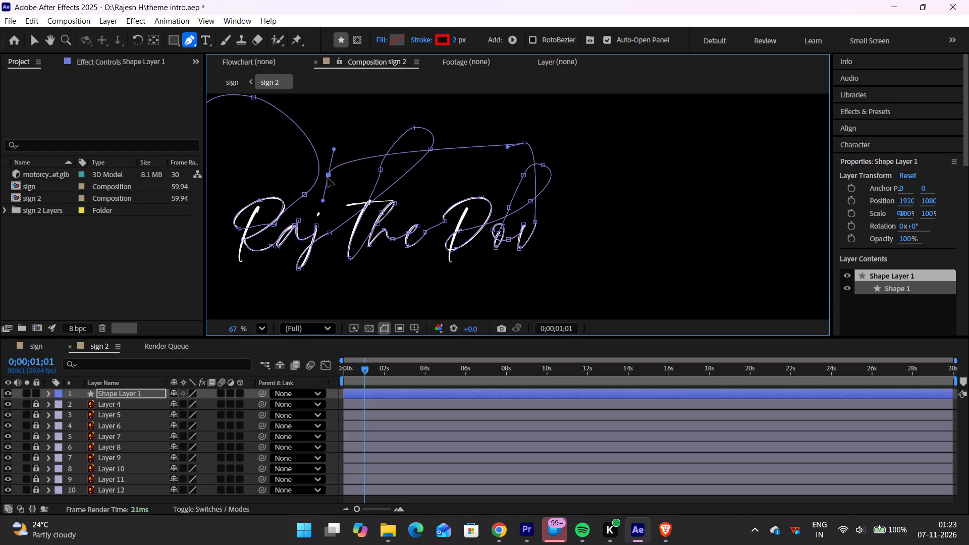
{"action": "left_click_drag", "start_coordinate": [328, 178], "coordinate": [318, 200]}
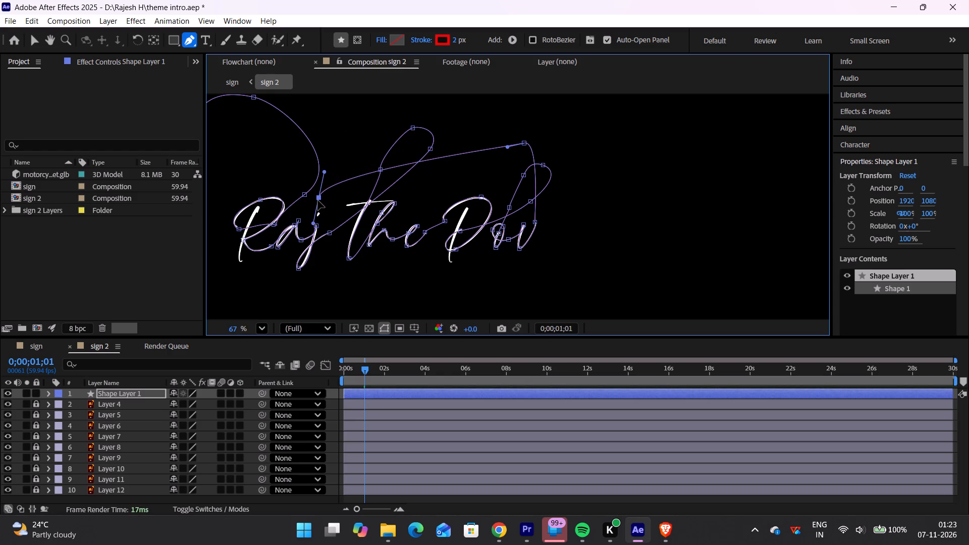
{"action": "left_click_drag", "start_coordinate": [318, 200], "coordinate": [322, 205]}
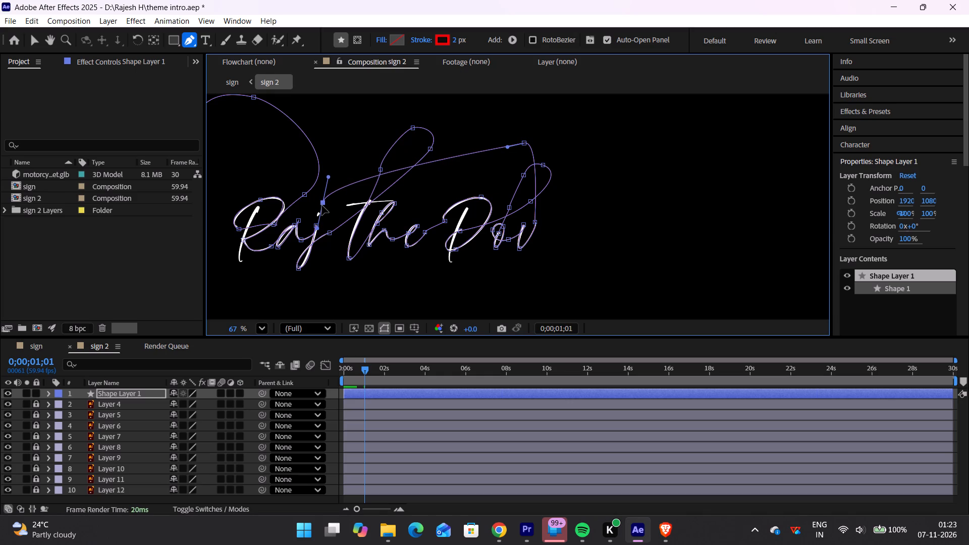
Extend the path from above the j's dot across the T's crossbar to a curved end point just above the D, adjusting its handles.
{"action": "left_click", "coordinate": [332, 214]}
{"action": "left_click_drag", "start_coordinate": [332, 214], "coordinate": [353, 204]}
{"action": "left_click", "coordinate": [347, 201]}
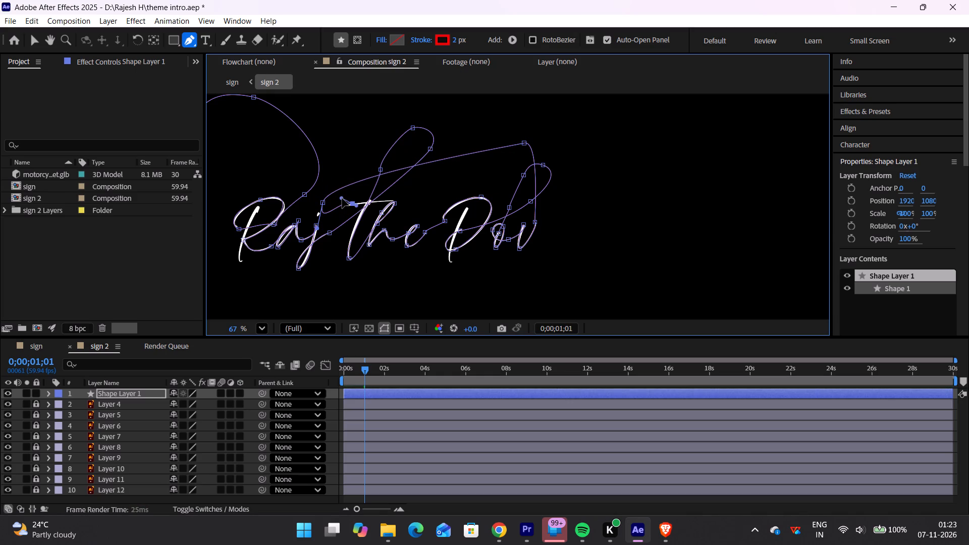
{"action": "left_click_drag", "start_coordinate": [353, 203], "coordinate": [424, 191]}
{"action": "left_click_drag", "start_coordinate": [424, 191], "coordinate": [432, 192]}
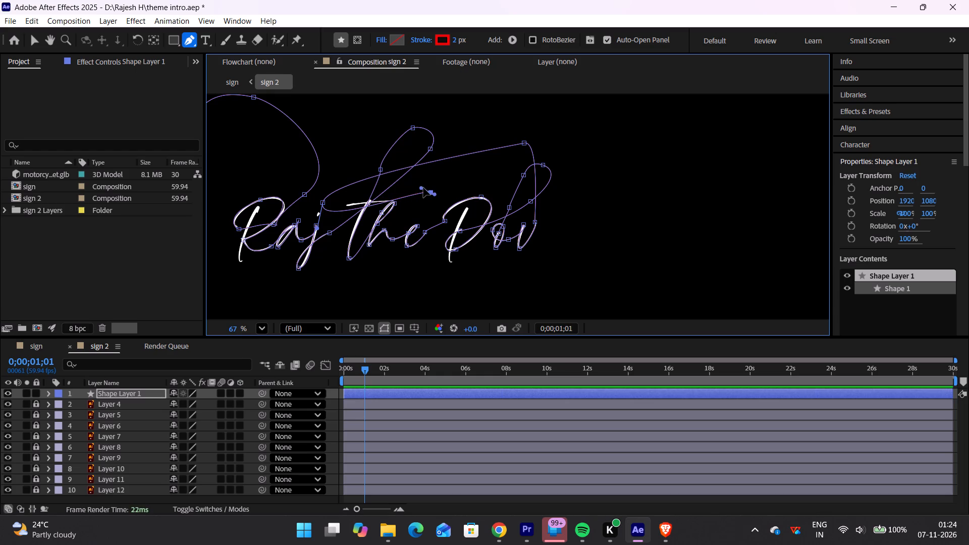
{"action": "left_click_drag", "start_coordinate": [423, 188], "coordinate": [414, 189]}
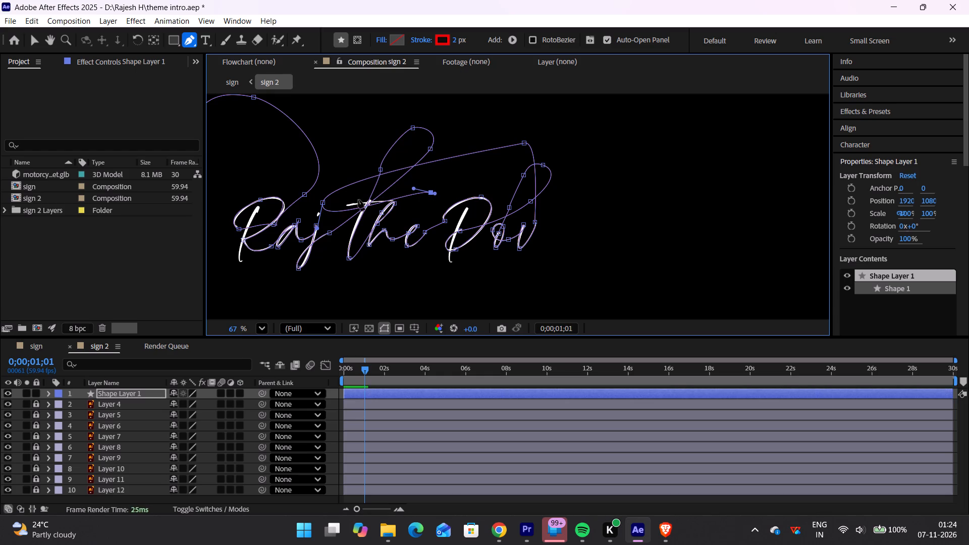
{"action": "left_click_drag", "start_coordinate": [436, 194], "coordinate": [438, 194]}
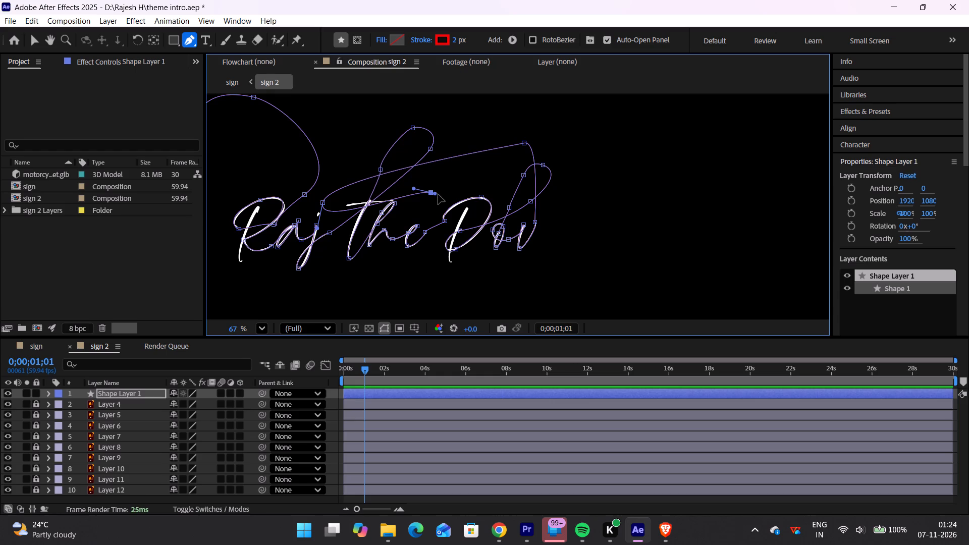
{"action": "left_click_drag", "start_coordinate": [438, 194], "coordinate": [472, 181]}
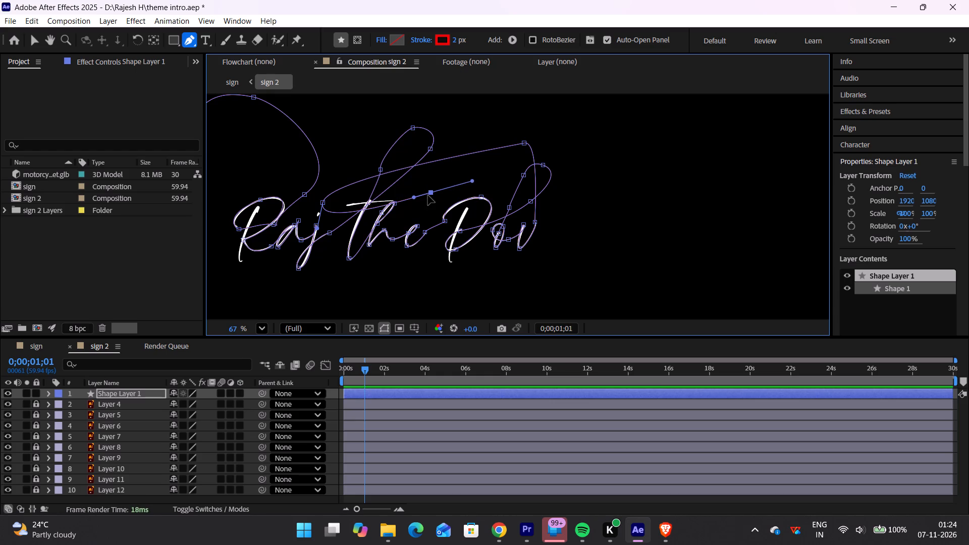
{"action": "left_click_drag", "start_coordinate": [430, 194], "coordinate": [448, 188]}
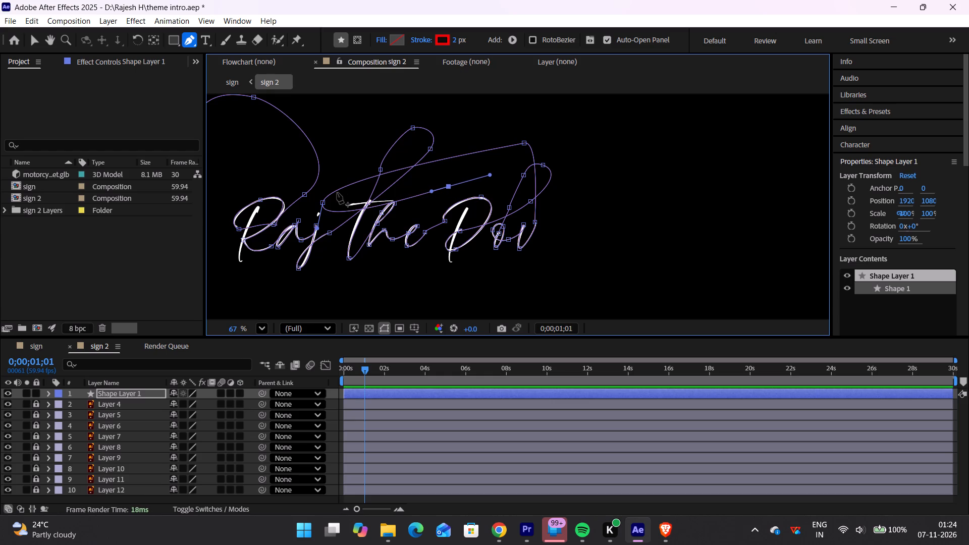
Adjust the handles of the curved point above the j's dot, shortening the lower one so the path turns tightly toward the T's crossbar.
{"action": "left_click", "coordinate": [325, 202]}
{"action": "left_click_drag", "start_coordinate": [329, 178], "coordinate": [327, 179]}
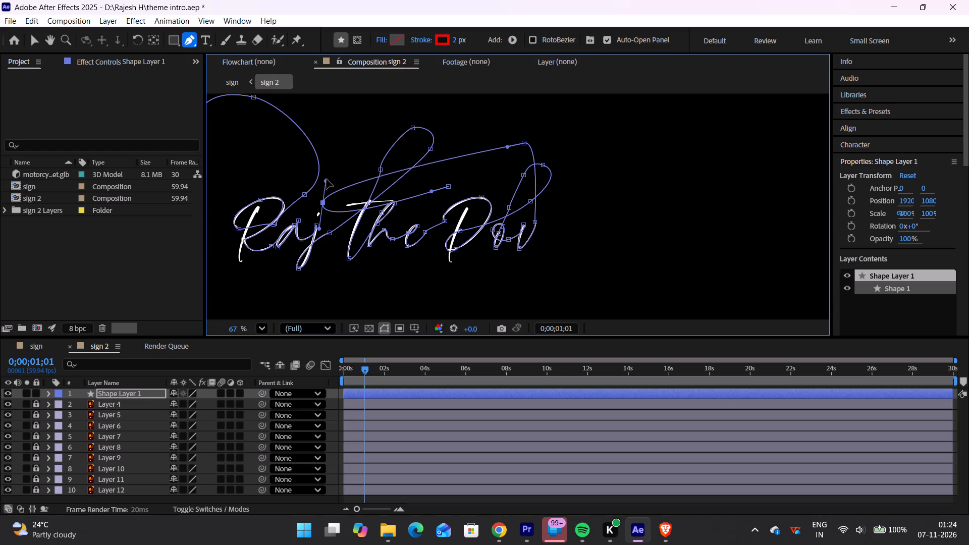
{"action": "left_click_drag", "start_coordinate": [327, 179], "coordinate": [328, 173]}
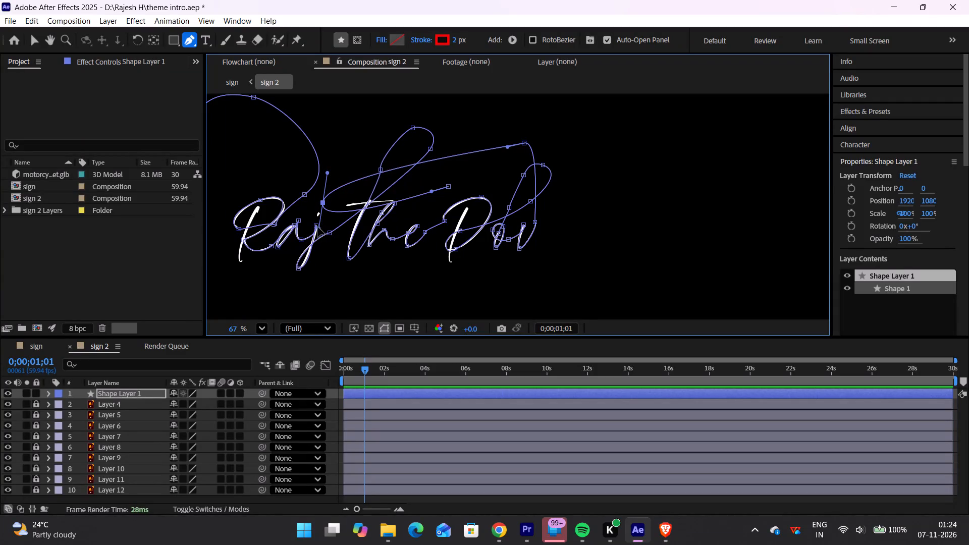
{"action": "left_click_drag", "start_coordinate": [320, 228], "coordinate": [320, 220]}
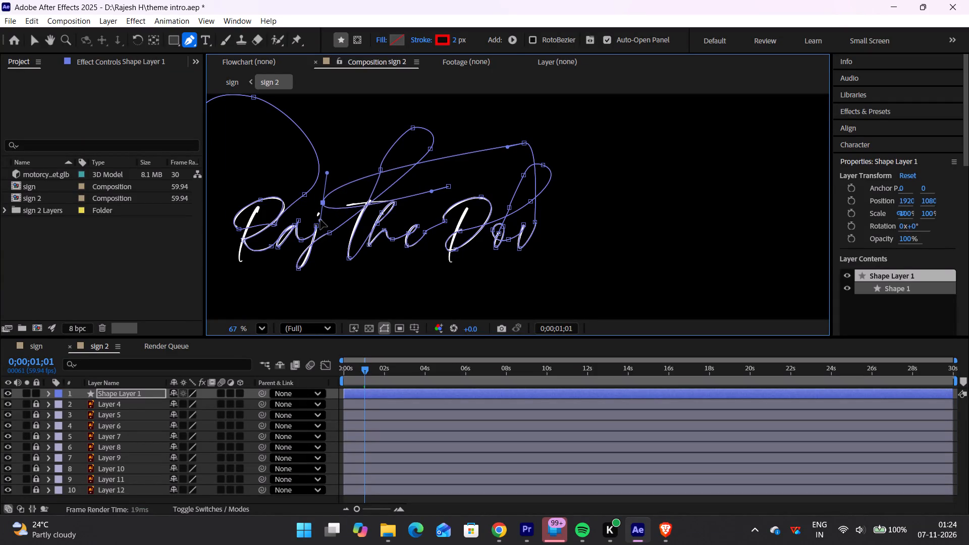
{"action": "left_click_drag", "start_coordinate": [320, 220], "coordinate": [321, 214]}
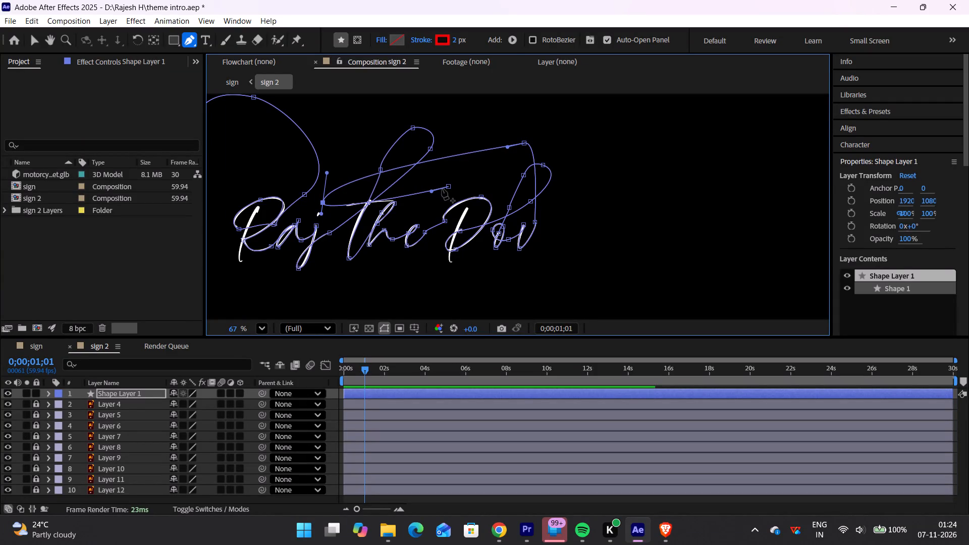
Fine-tune the position and handles of the path's end point near the D so the line follows the T's crossbar, and save the project.
{"action": "left_click", "coordinate": [449, 186]}
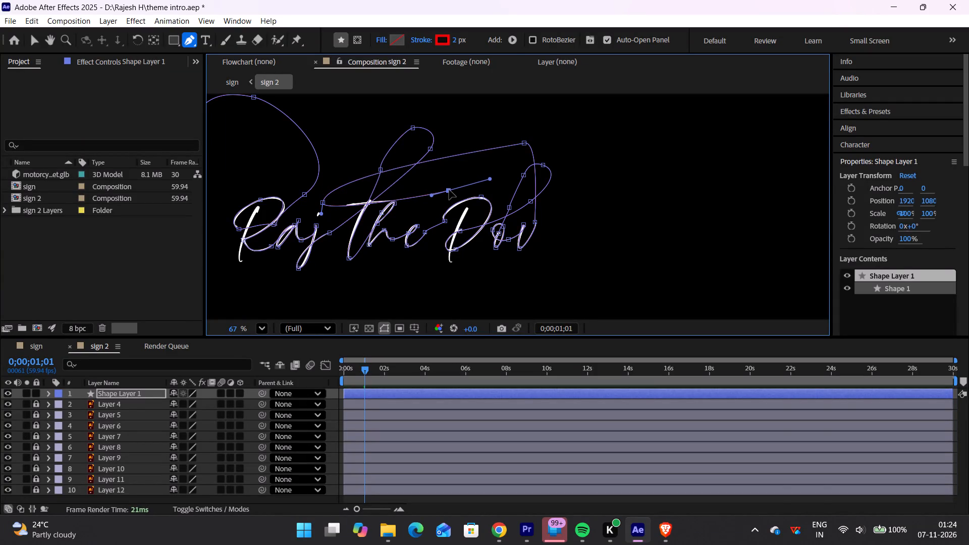
{"action": "left_click_drag", "start_coordinate": [433, 199], "coordinate": [428, 201]}
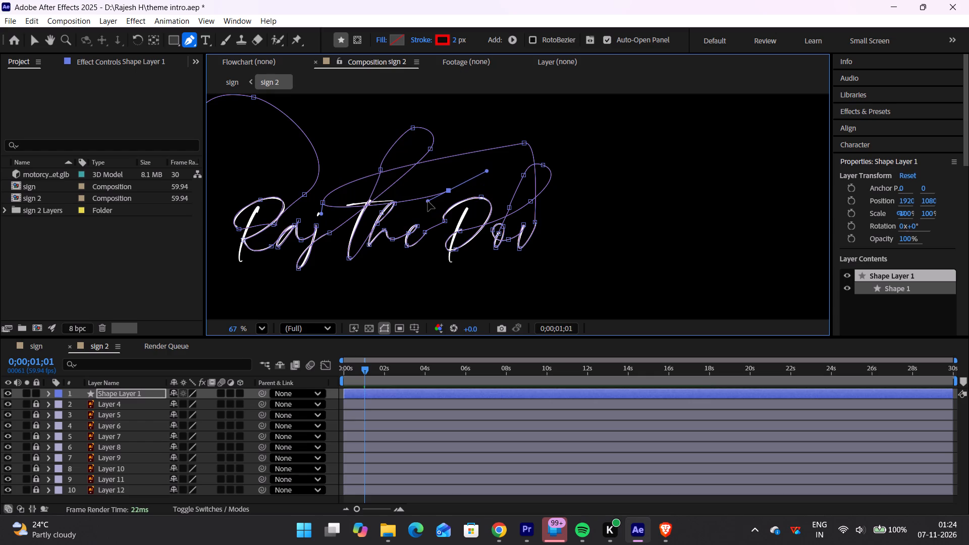
{"action": "left_click_drag", "start_coordinate": [428, 201], "coordinate": [432, 194]}
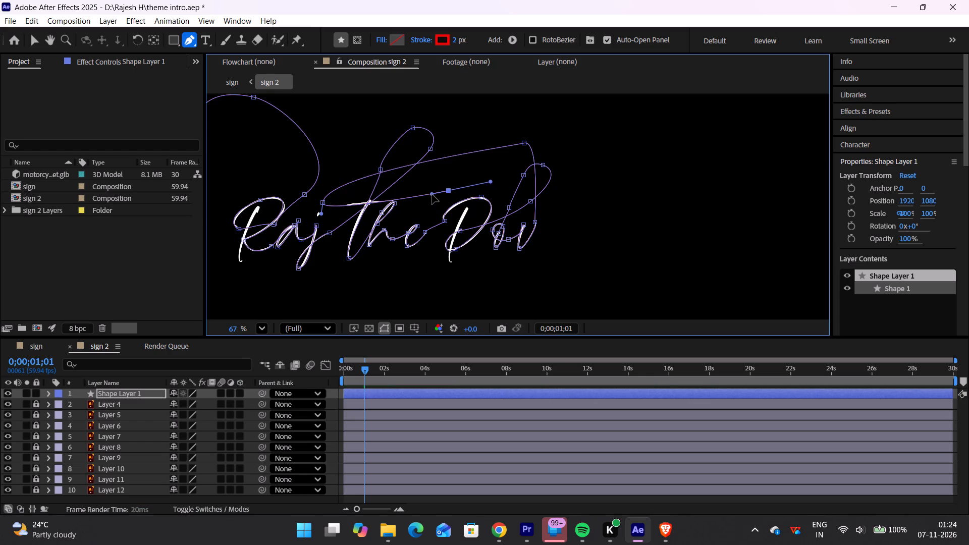
{"action": "left_click", "coordinate": [433, 194]}
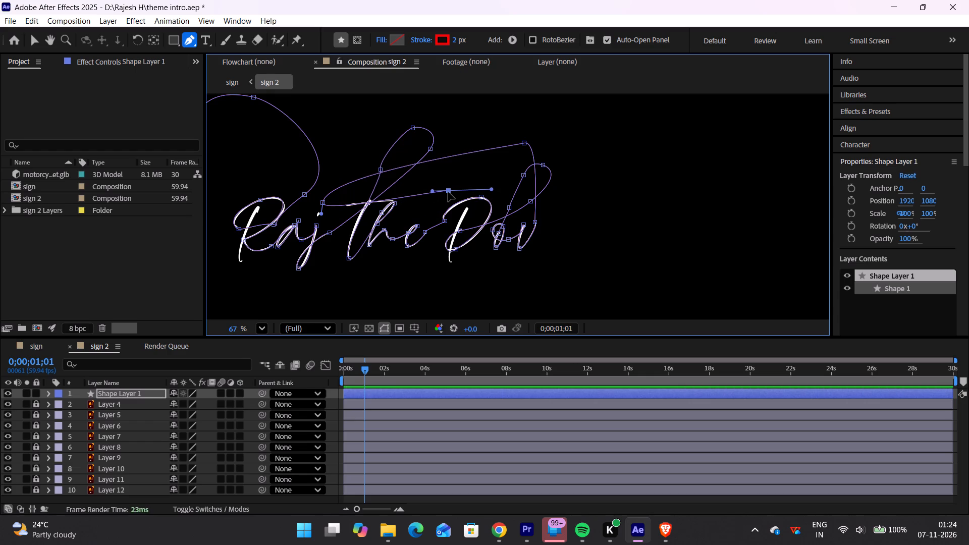
{"action": "left_click", "coordinate": [448, 192]}
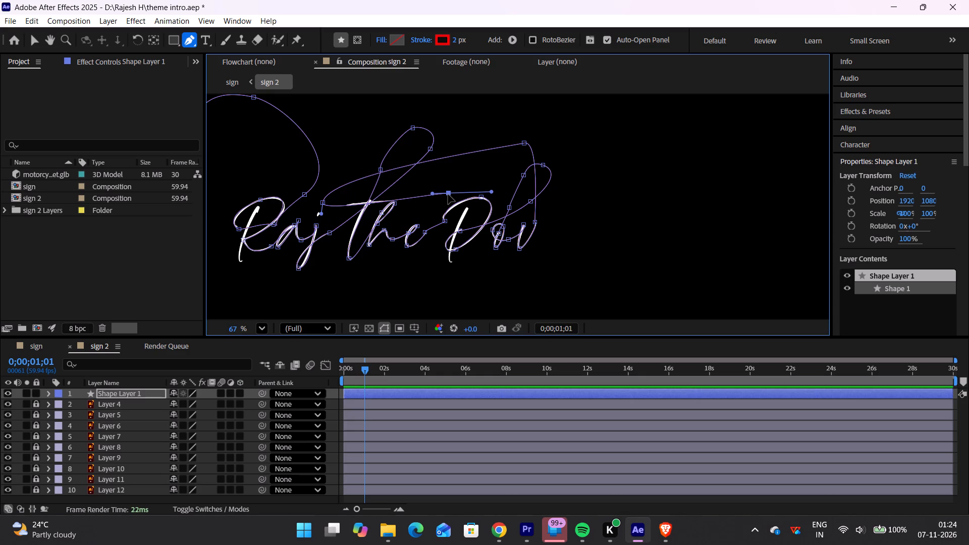
{"action": "key", "text": "ctrl+s"}
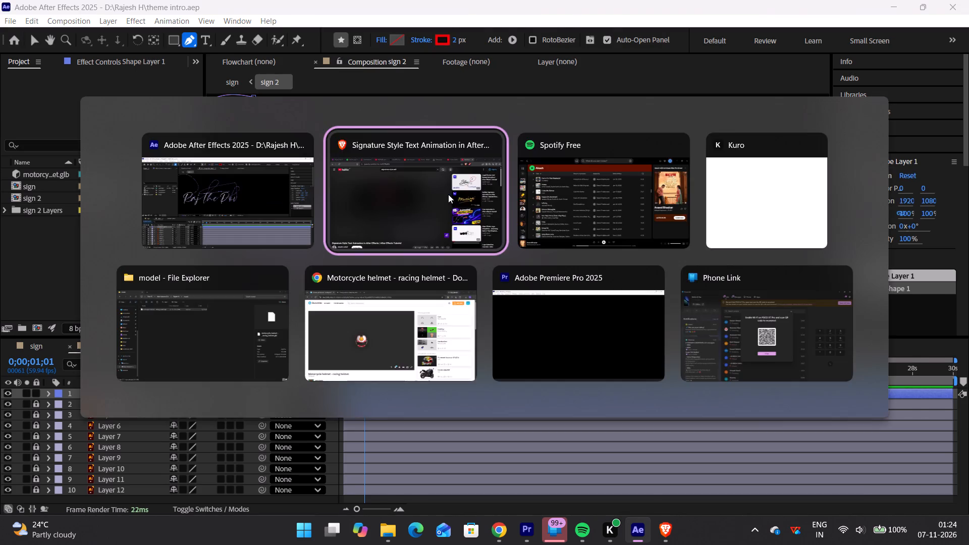
Check the line cap part of the YouTube tutorial in Brave, filter the After Effects timeline for "cap", and set Stroke 1's Line Cap to Round Cap.
{"action": "left_click", "coordinate": [392, 276]}
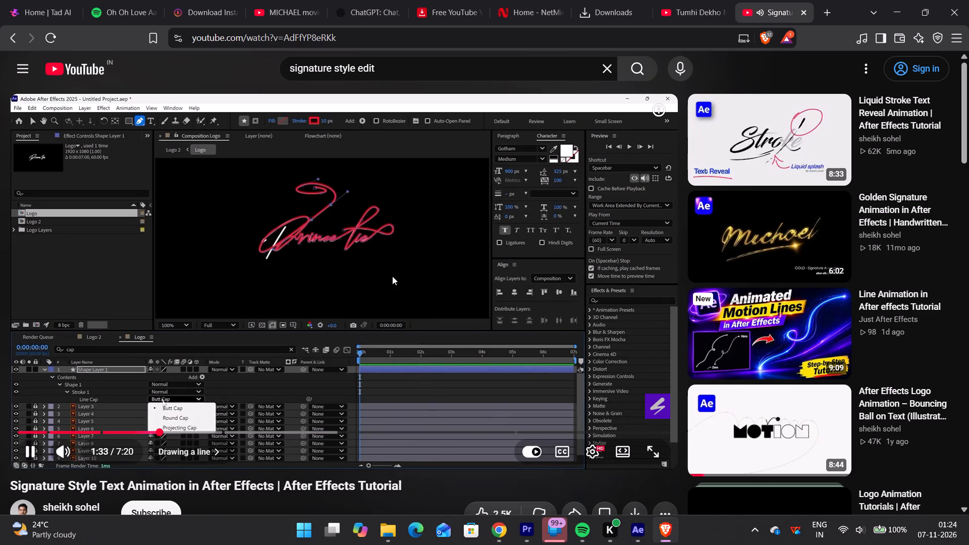
{"action": "key", "text": "ctrl+F3"}
{"action": "key", "text": "ctrl+F3"}
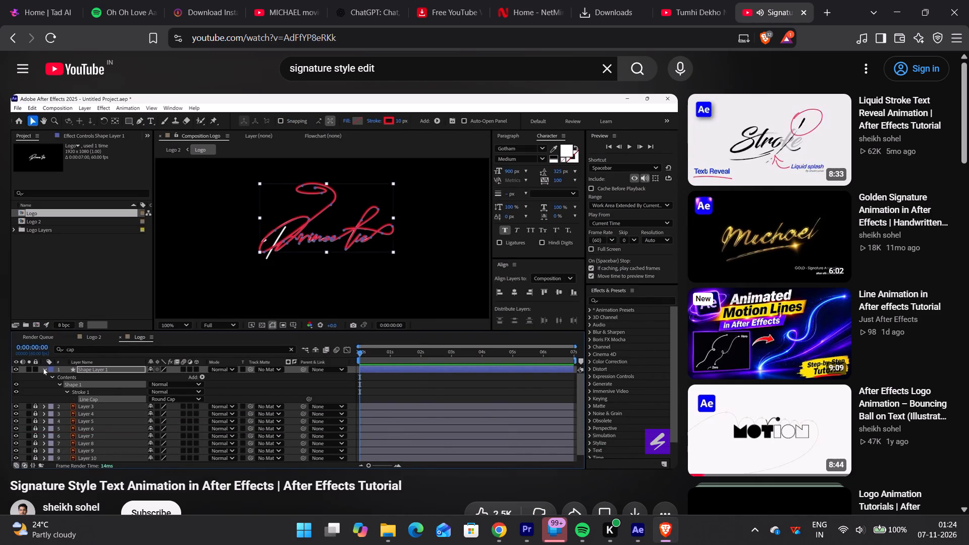
{"action": "key", "text": "Left"}
{"action": "key", "text": "Left"}
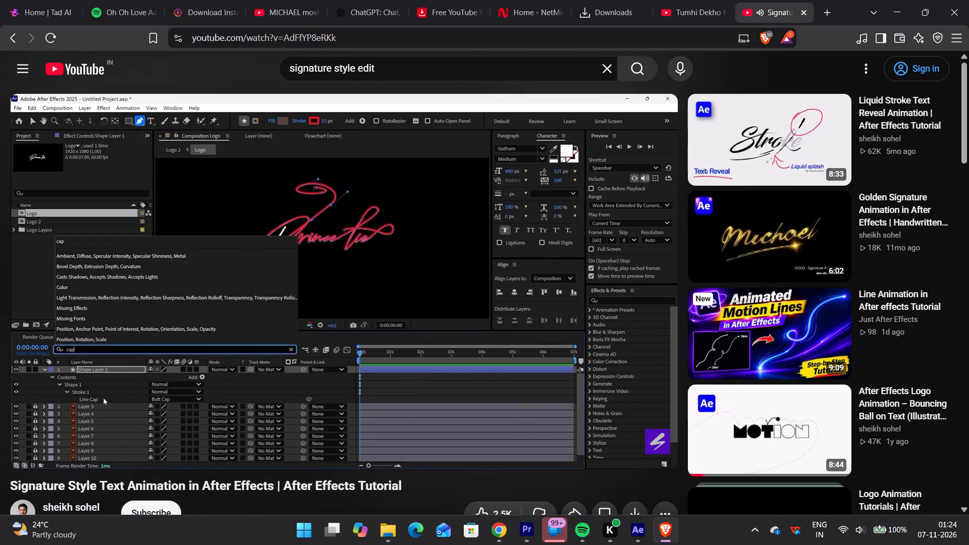
{"action": "key", "text": "space"}
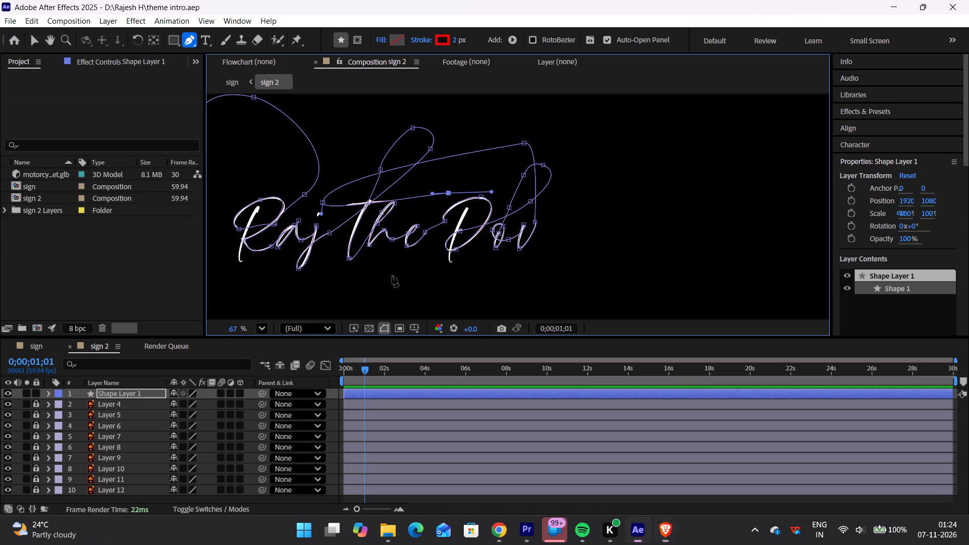
{"action": "left_click", "coordinate": [158, 365]}
{"action": "type", "text": "cap"}
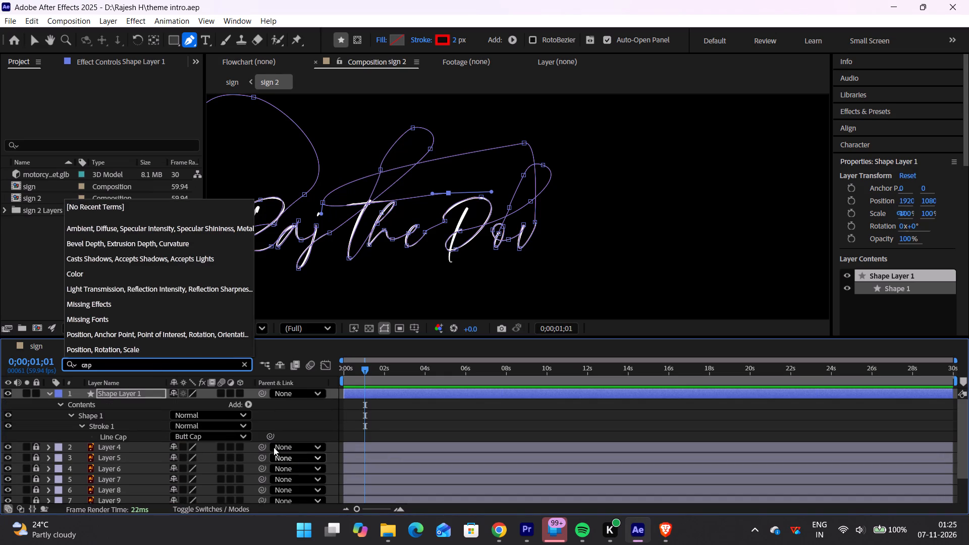
{"action": "scroll", "coordinate": [224, 436], "scroll_direction": "right", "scroll_amount": 1}
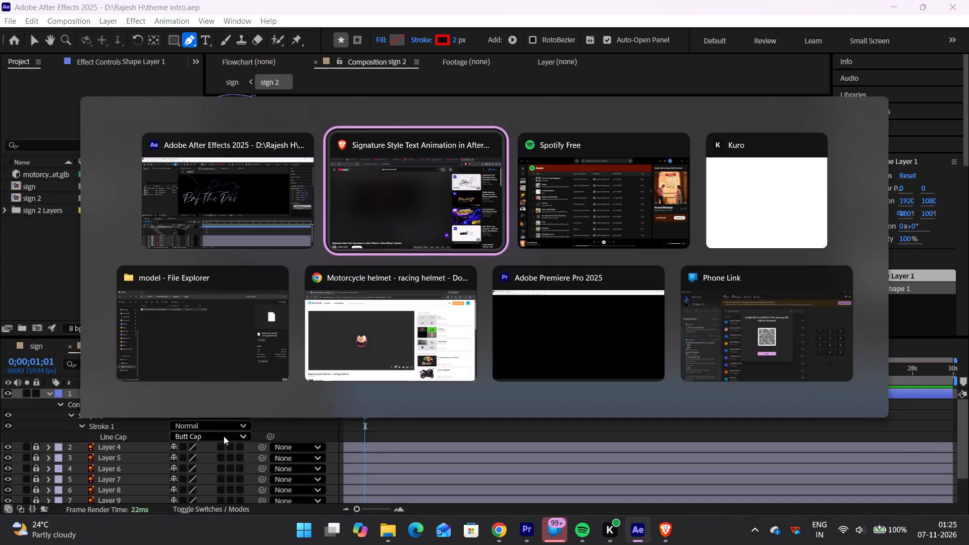
{"action": "key", "text": "space"}
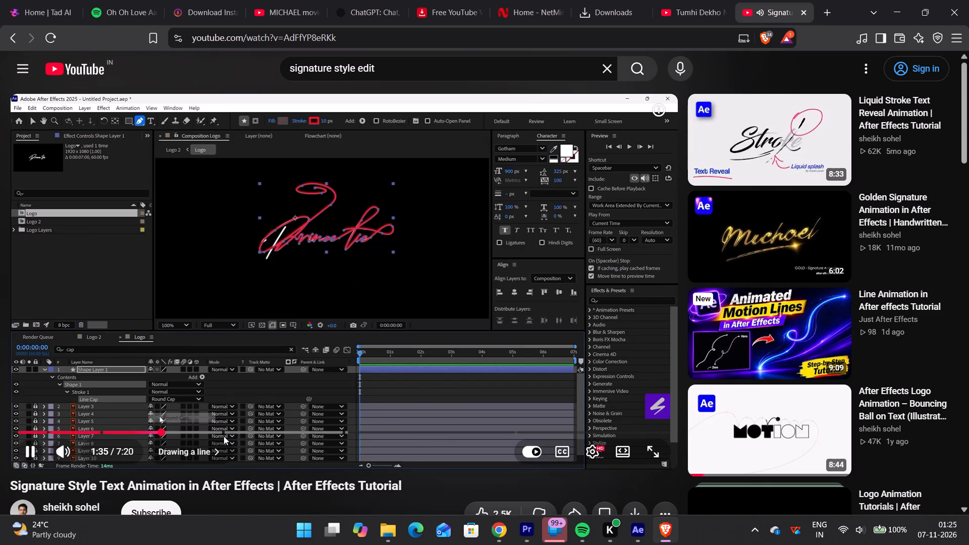
{"action": "key", "text": "space"}
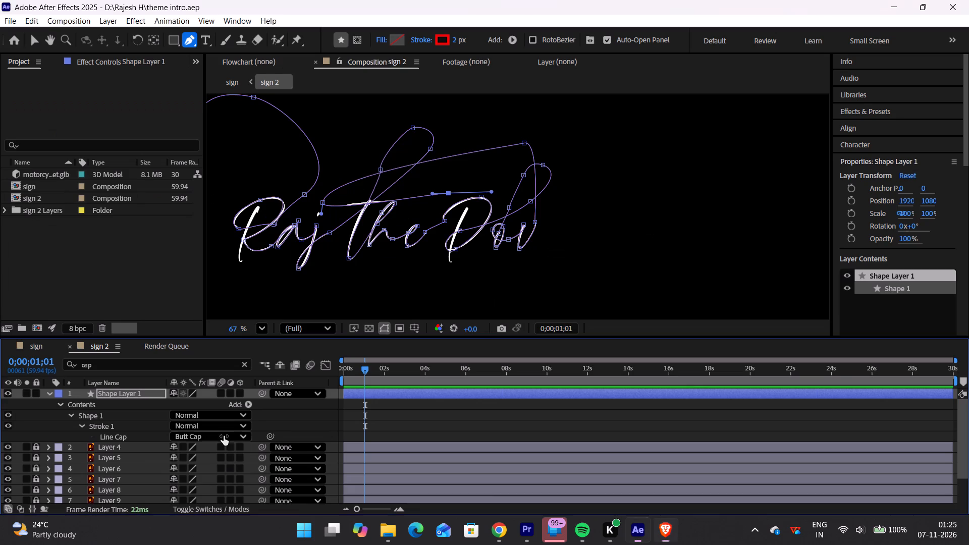
{"action": "left_click", "coordinate": [230, 435]}
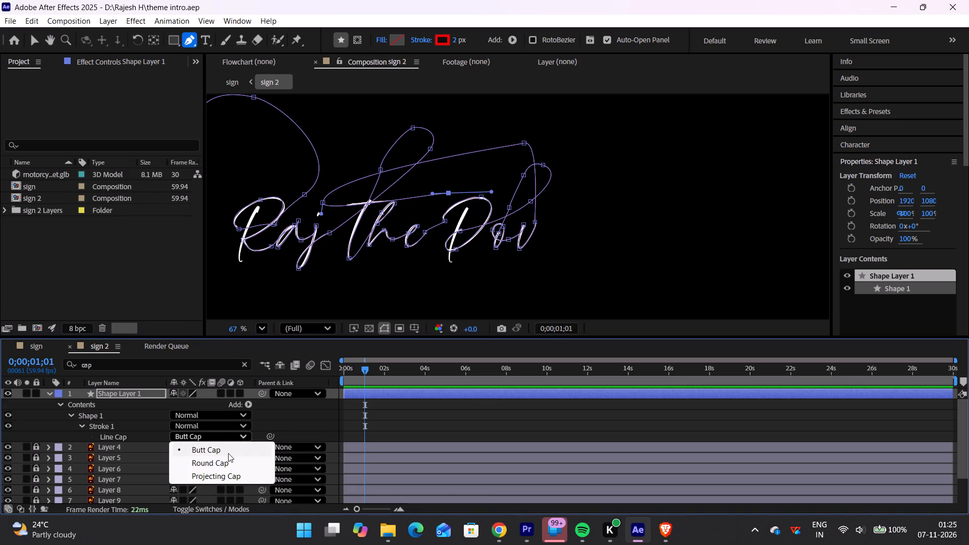
{"action": "left_click", "coordinate": [226, 466]}
Watch the tutorial's Trim Paths part in Brave, add Trim Paths to Shape 1 in After Effects, and expand its properties.
{"action": "key", "text": "space"}
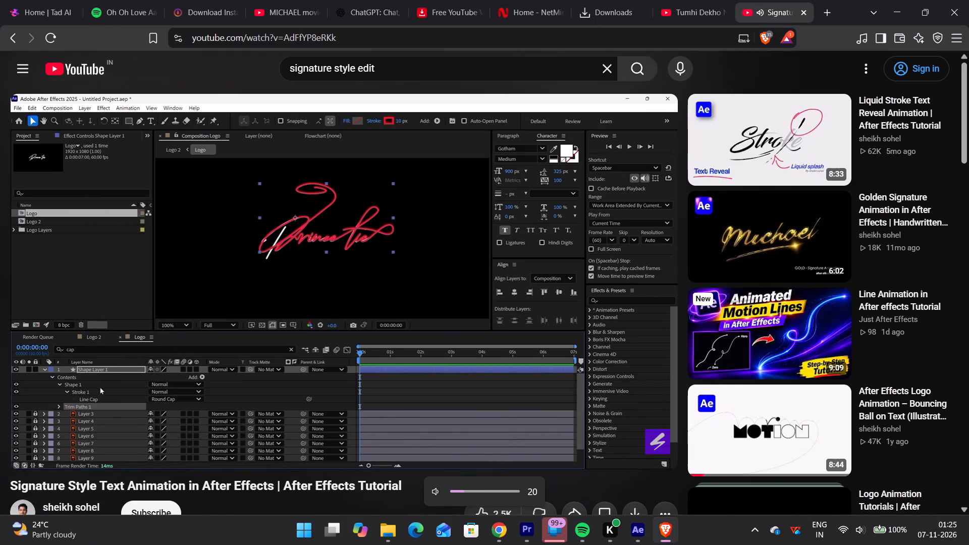
{"action": "key", "text": "Left"}
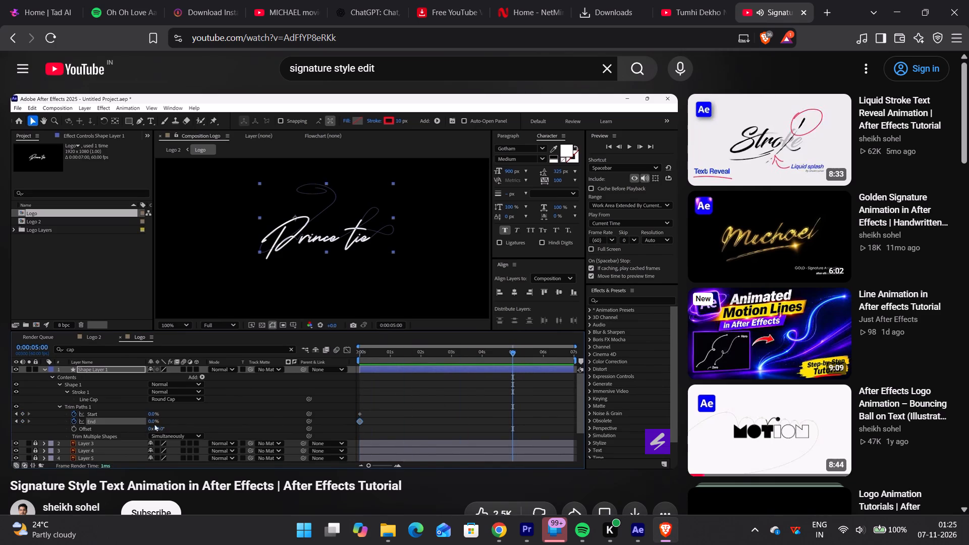
{"action": "key", "text": "space"}
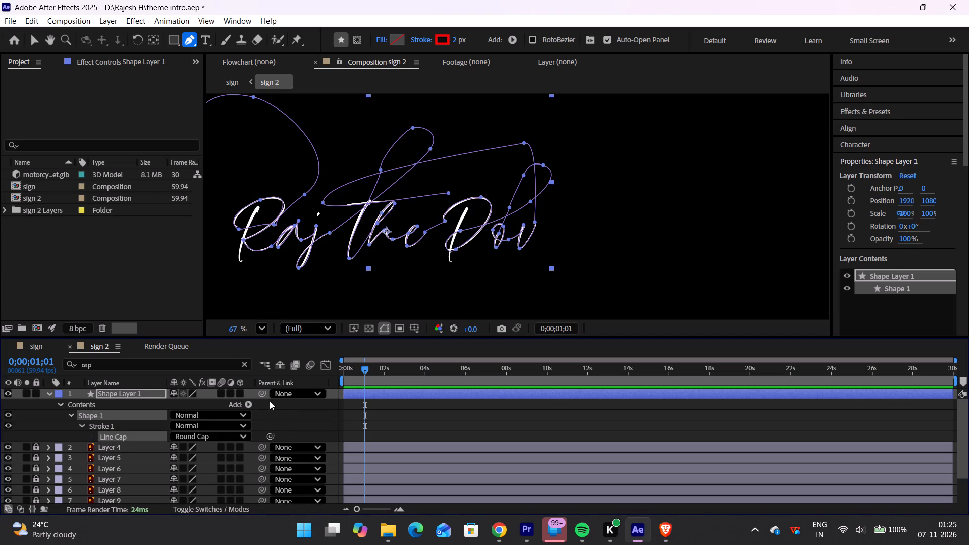
{"action": "left_click", "coordinate": [245, 403]}
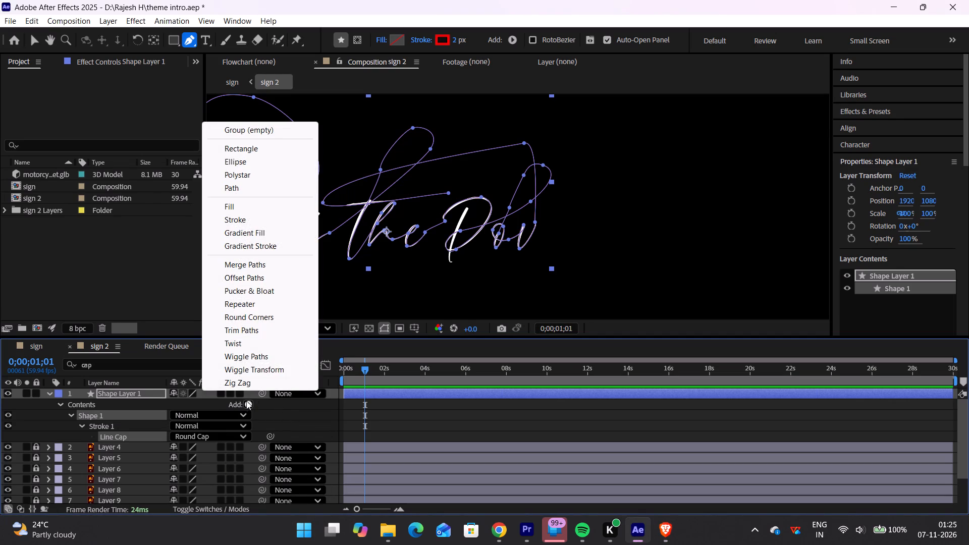
{"action": "left_click", "coordinate": [250, 329]}
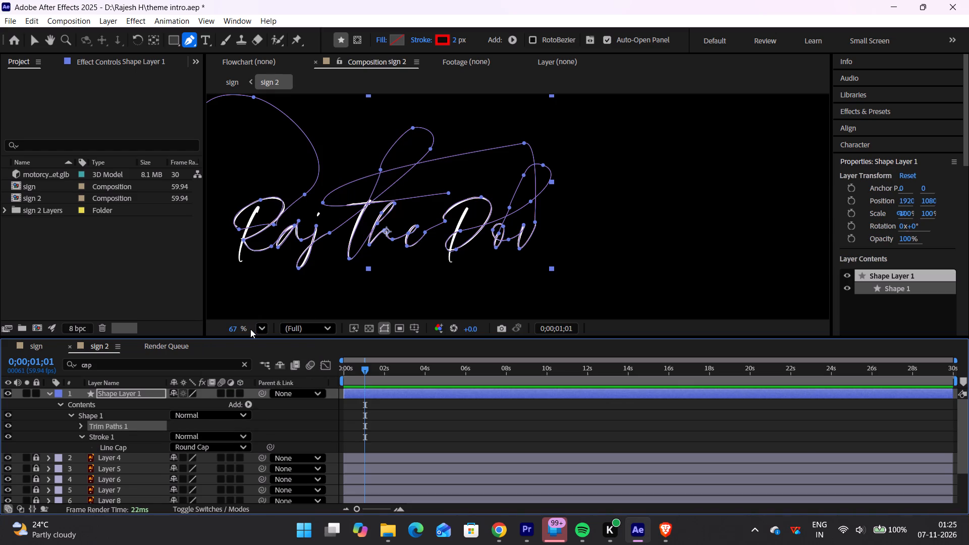
{"action": "left_click", "coordinate": [81, 426]}
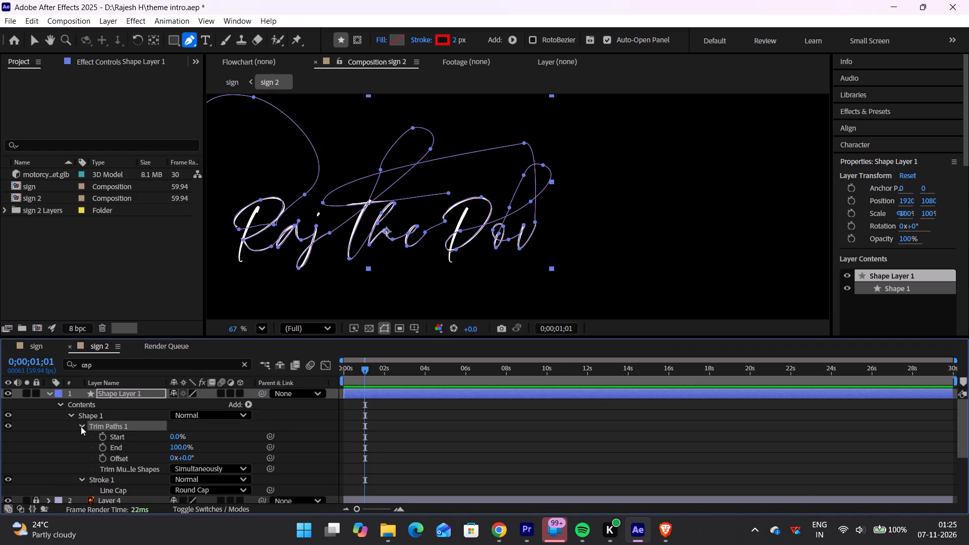
At 0;00;00;00, set the Trim Paths End to 0%, keep Start at 0%, and enable keyframing for End.
{"action": "left_click_drag", "start_coordinate": [362, 368], "coordinate": [346, 368]}
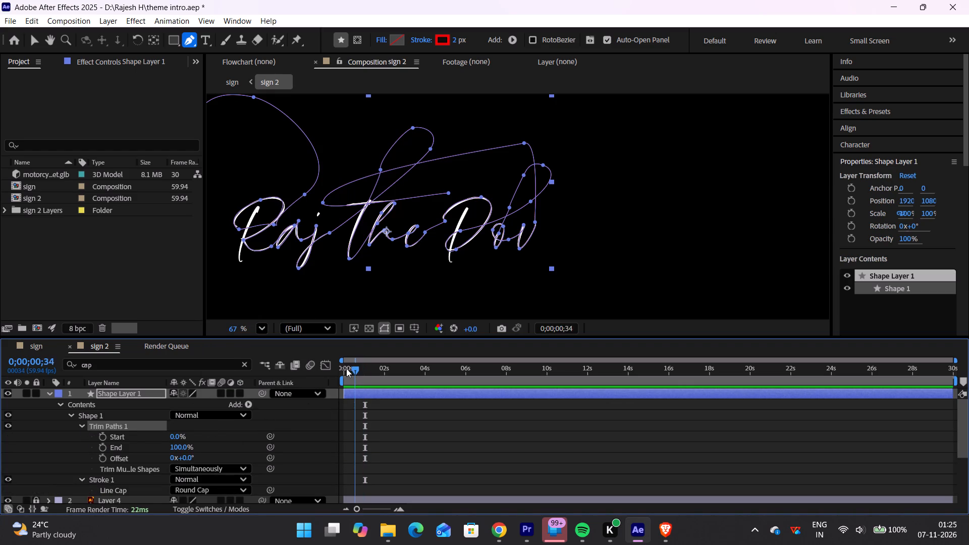
{"action": "left_click_drag", "start_coordinate": [346, 368], "coordinate": [314, 373]}
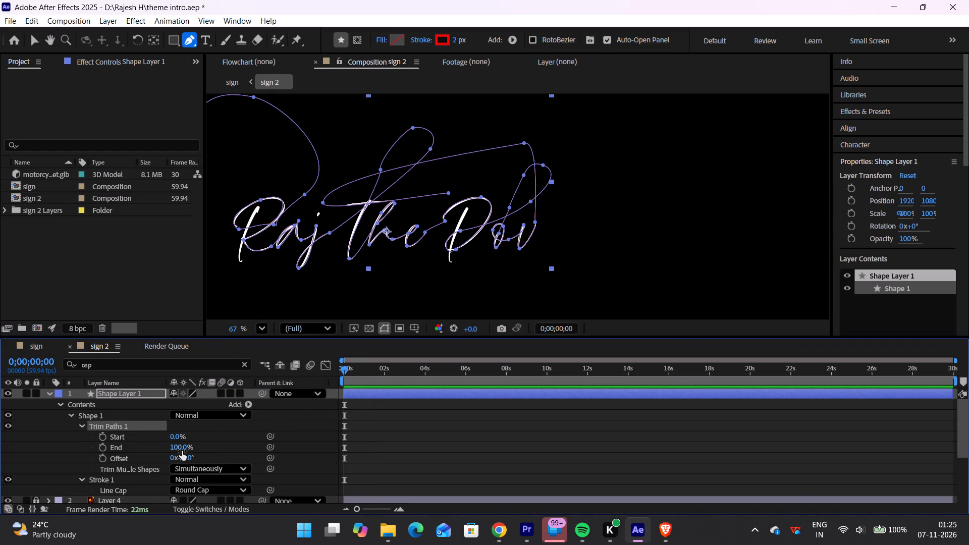
{"action": "left_click_drag", "start_coordinate": [182, 451], "coordinate": [243, 446]}
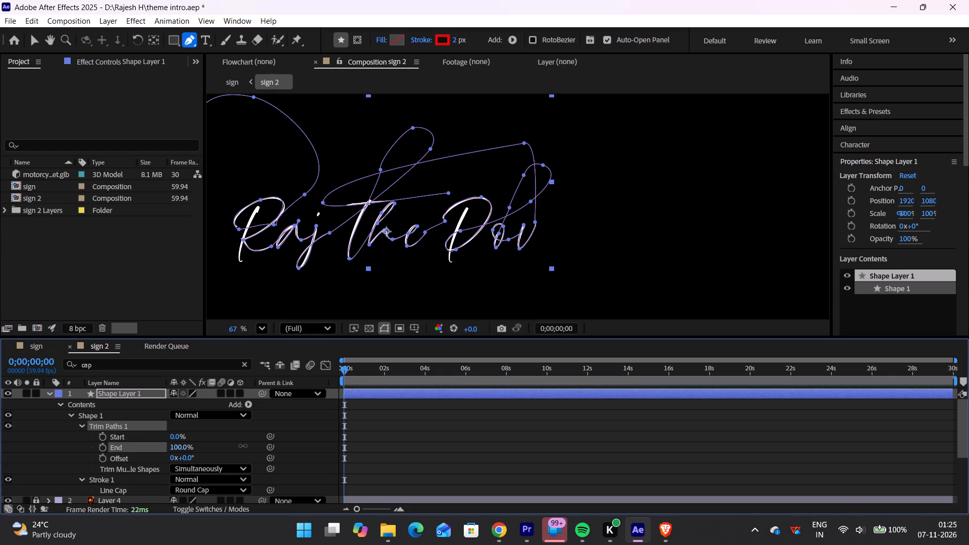
{"action": "left_click_drag", "start_coordinate": [243, 446], "coordinate": [387, 468]}
{"action": "left_click_drag", "start_coordinate": [387, 468], "coordinate": [71, 459]}
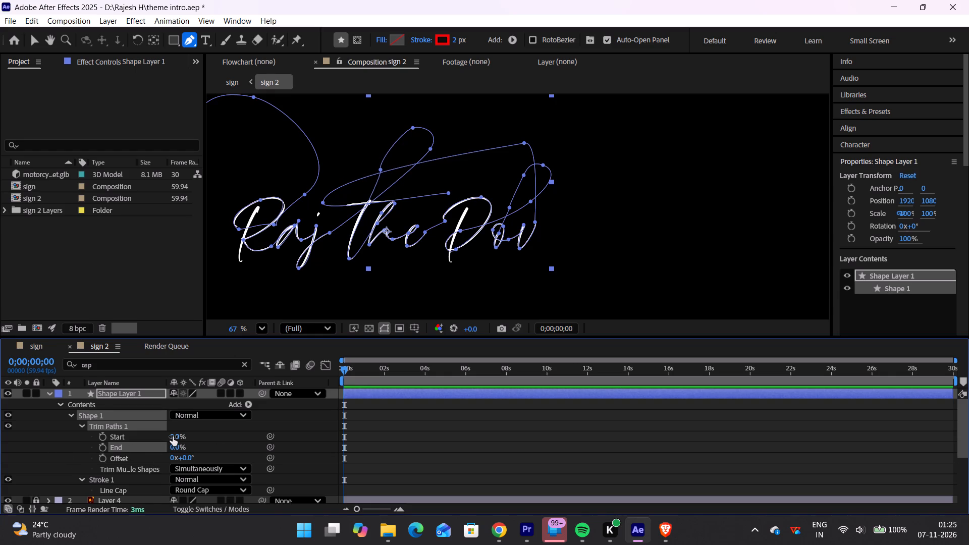
{"action": "left_click_drag", "start_coordinate": [173, 437], "coordinate": [383, 434]}
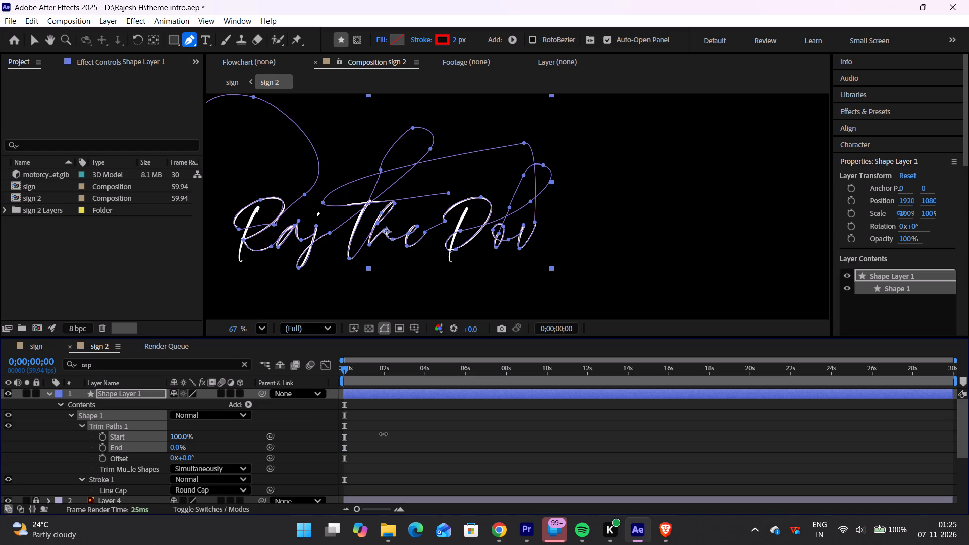
{"action": "left_click_drag", "start_coordinate": [383, 434], "coordinate": [53, 429]}
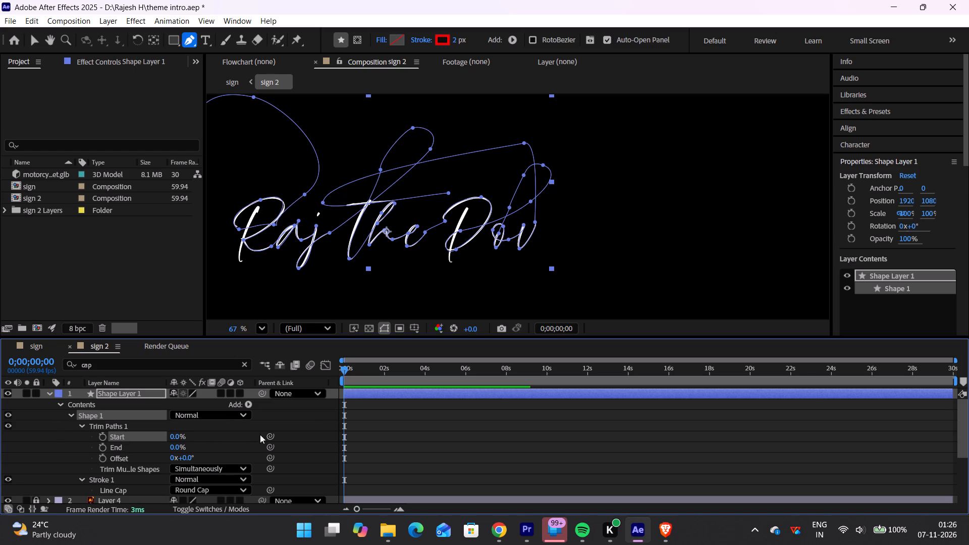
{"action": "left_click", "coordinate": [103, 448]}
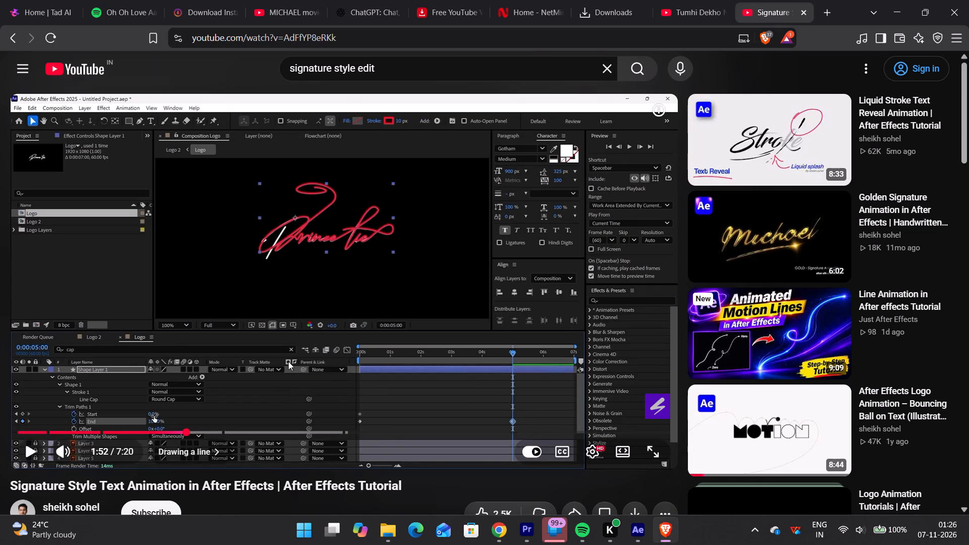
{"action": "left_click", "coordinate": [292, 351]}
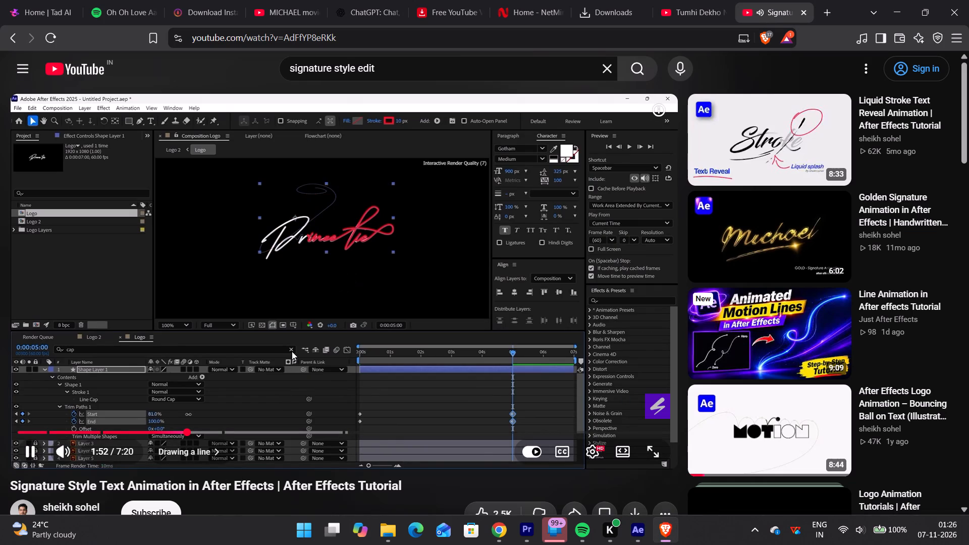
{"action": "left_click", "coordinate": [292, 351]}
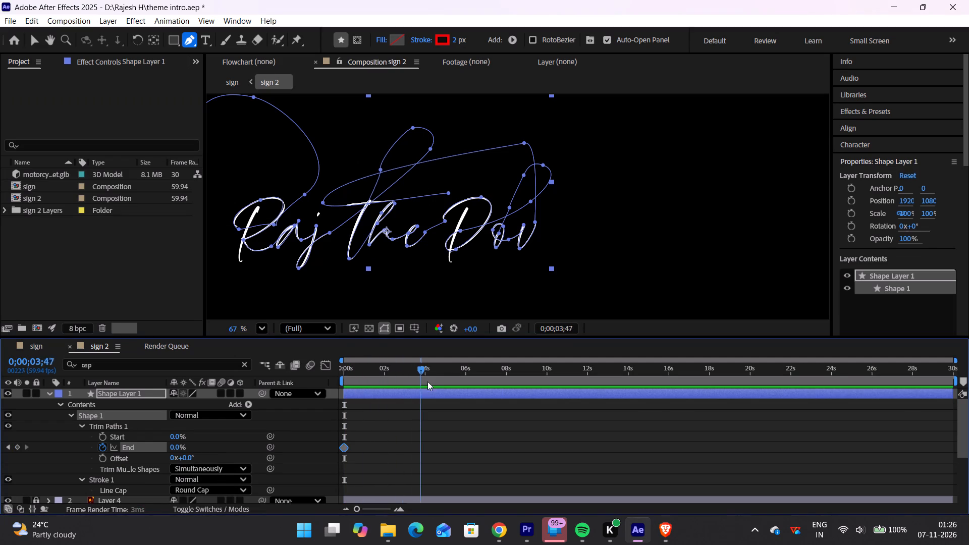
{"action": "left_click_drag", "start_coordinate": [427, 381], "coordinate": [442, 387]}
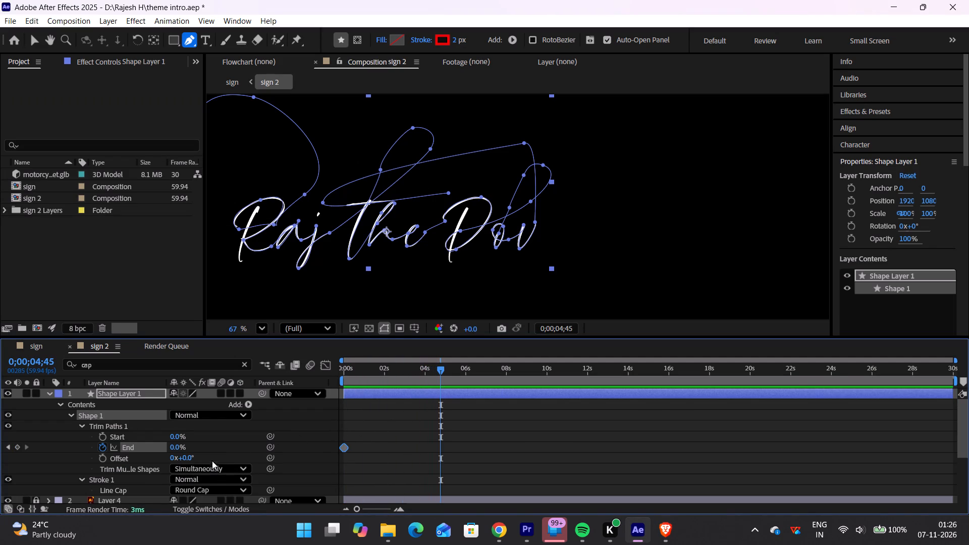
{"action": "left_click", "coordinate": [177, 448]}
{"action": "type", "text": "100"}
{"action": "key", "text": "Return"}
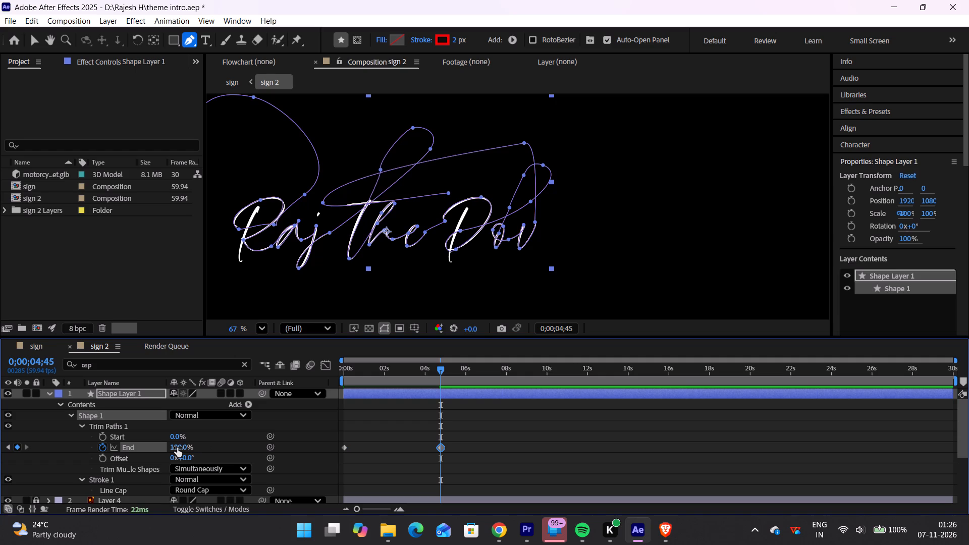
Keyframe the Trim Paths Start from 0% at 0;00;00;00 to 100% at 0;00;04;45, checking the tutorial in Brave along the way.
{"action": "left_click", "coordinate": [103, 437]}
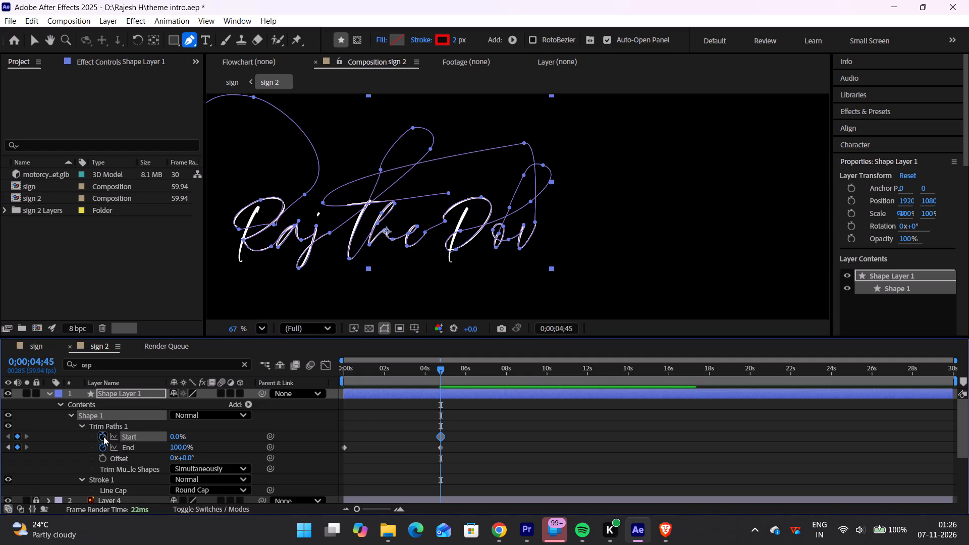
{"action": "key", "text": "space"}
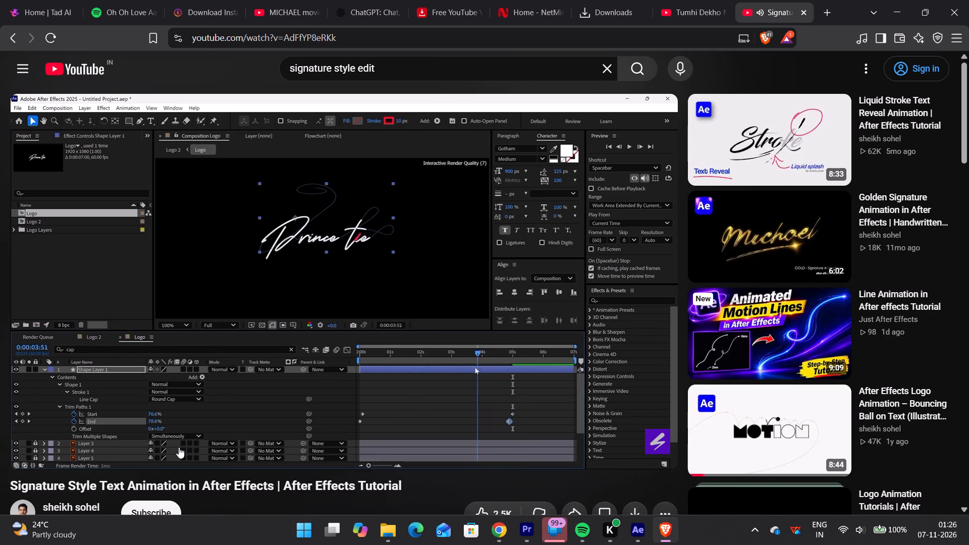
{"action": "key", "text": "space"}
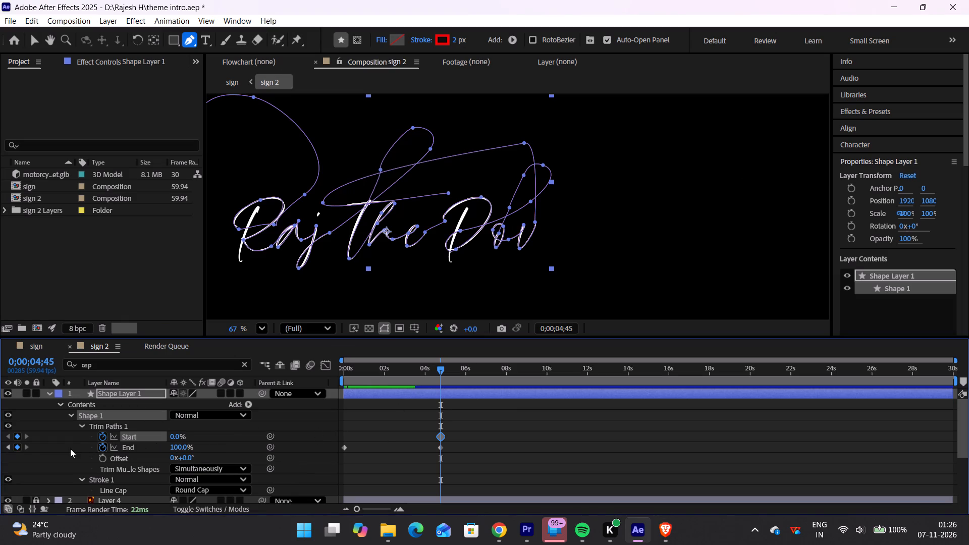
{"action": "left_click", "coordinate": [9, 450]}
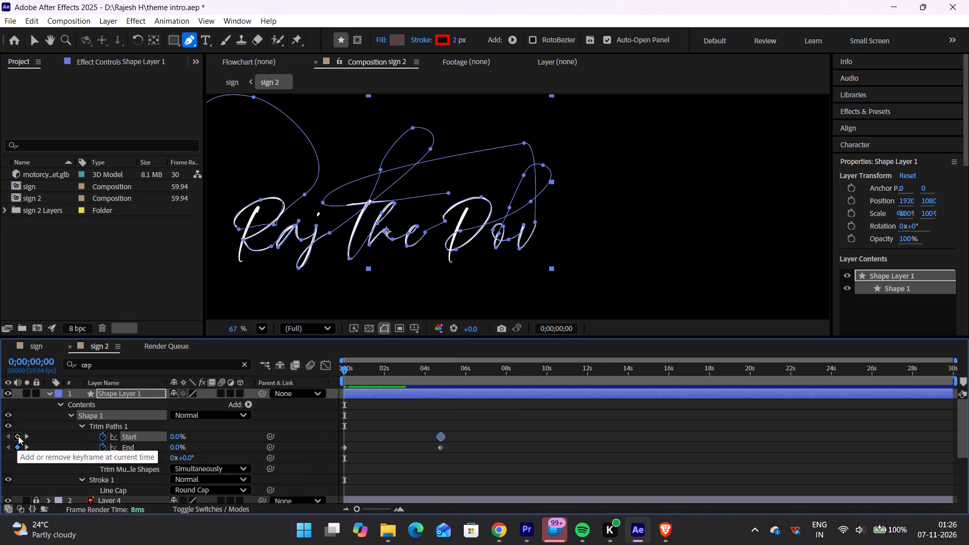
{"action": "left_click", "coordinate": [19, 437]}
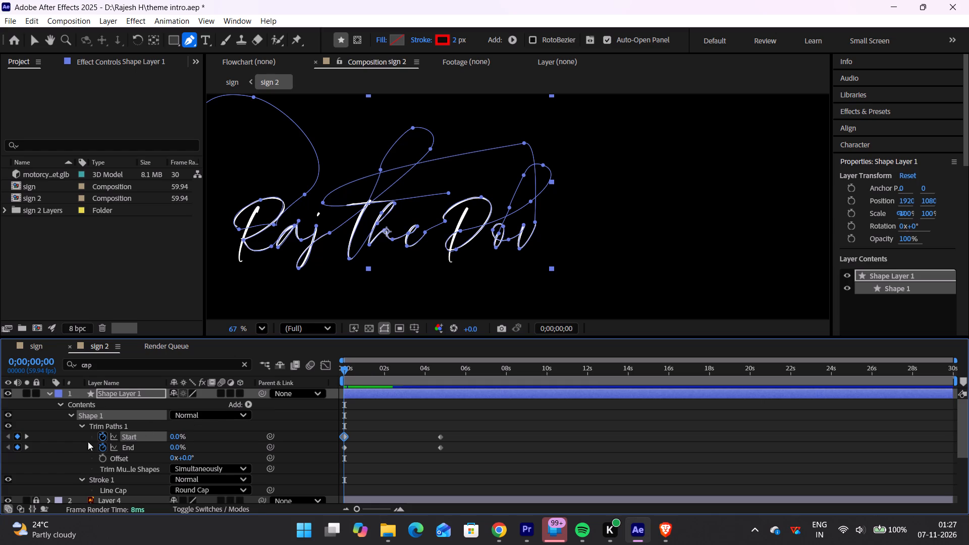
{"action": "left_click", "coordinate": [25, 435]}
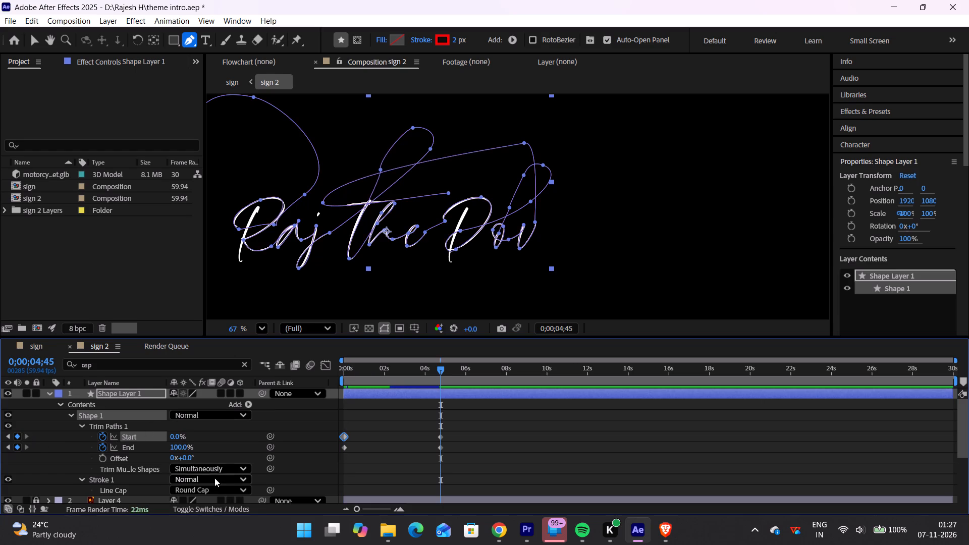
{"action": "left_click", "coordinate": [173, 437]}
{"action": "type", "text": "100"}
{"action": "key", "text": "Return"}
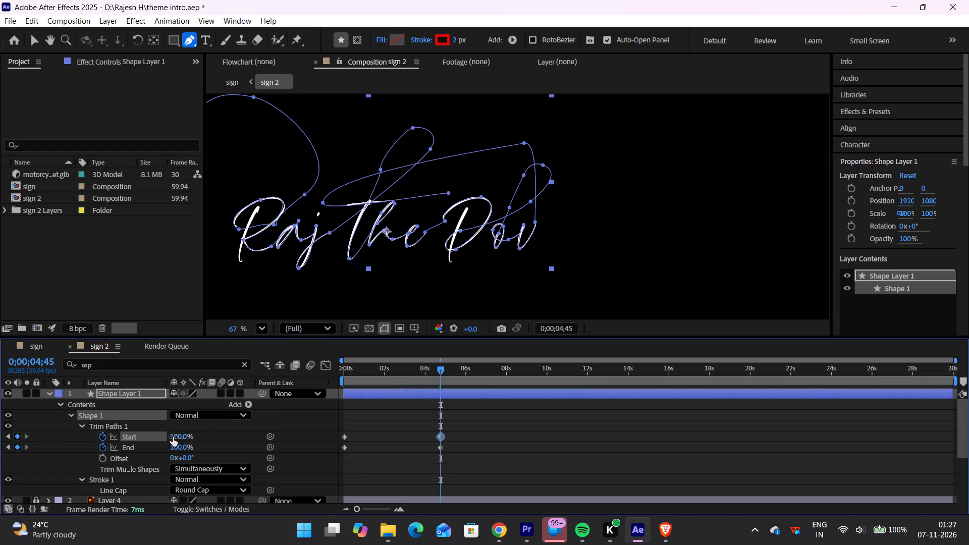
Shift the last Start keyframe slightly earlier and the first slightly later than the End keyframes, and scrub back to 0;00;00;00 to check the animation.
{"action": "left_click_drag", "start_coordinate": [439, 438], "coordinate": [433, 438]}
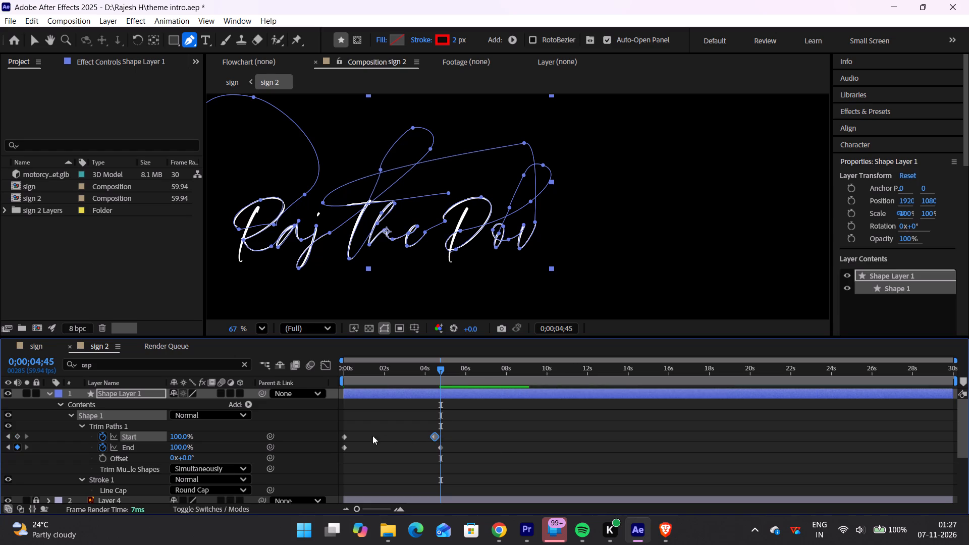
{"action": "left_click_drag", "start_coordinate": [345, 437], "coordinate": [348, 437]}
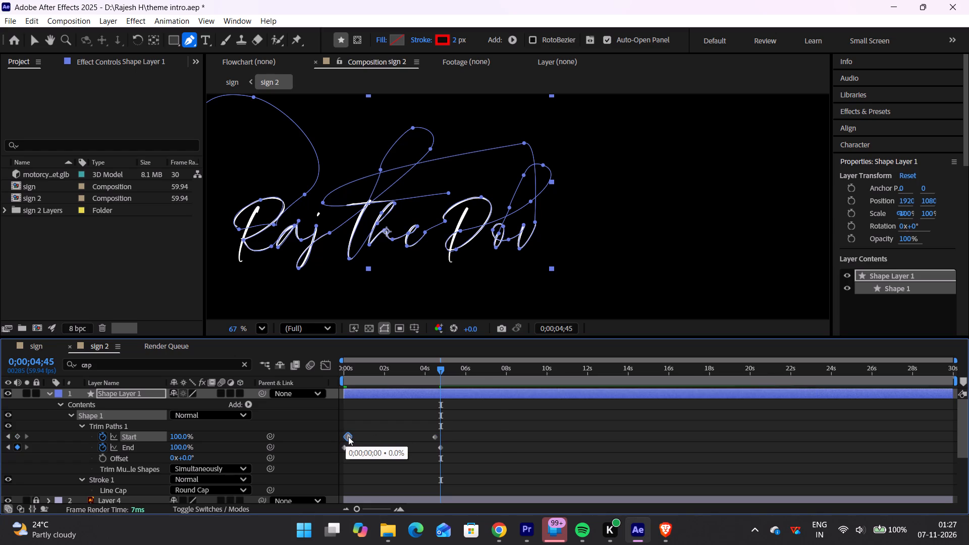
{"action": "left_click_drag", "start_coordinate": [348, 437], "coordinate": [352, 437]}
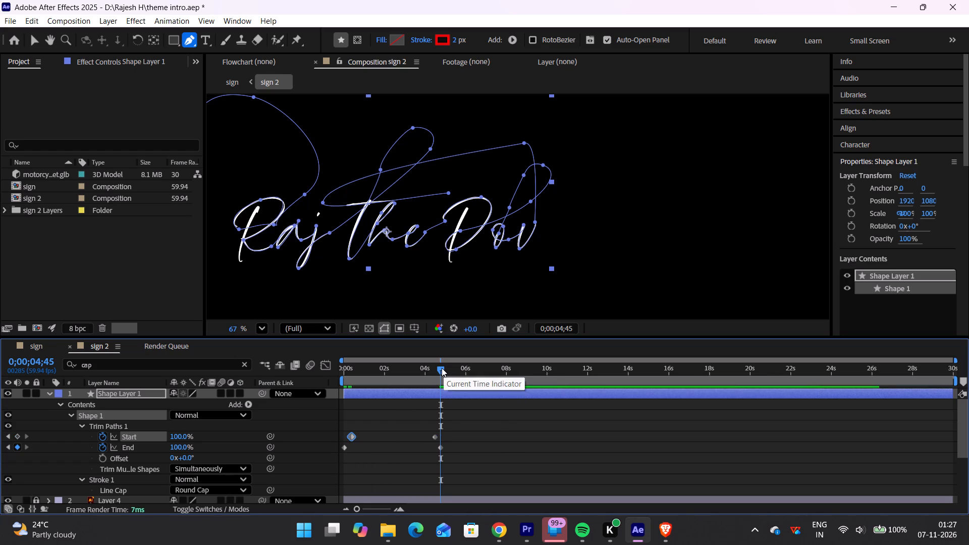
{"action": "left_click_drag", "start_coordinate": [442, 368], "coordinate": [402, 375]}
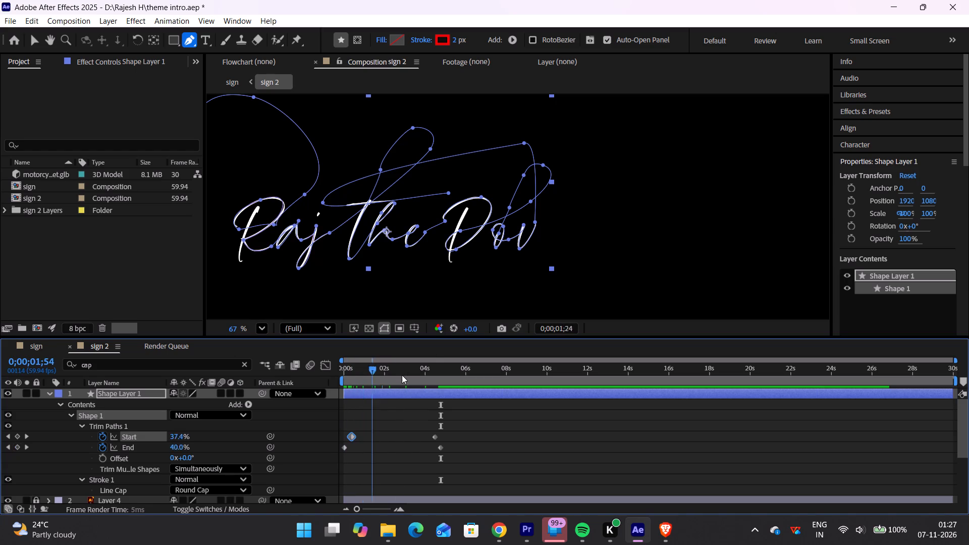
{"action": "left_click_drag", "start_coordinate": [402, 375], "coordinate": [382, 406]}
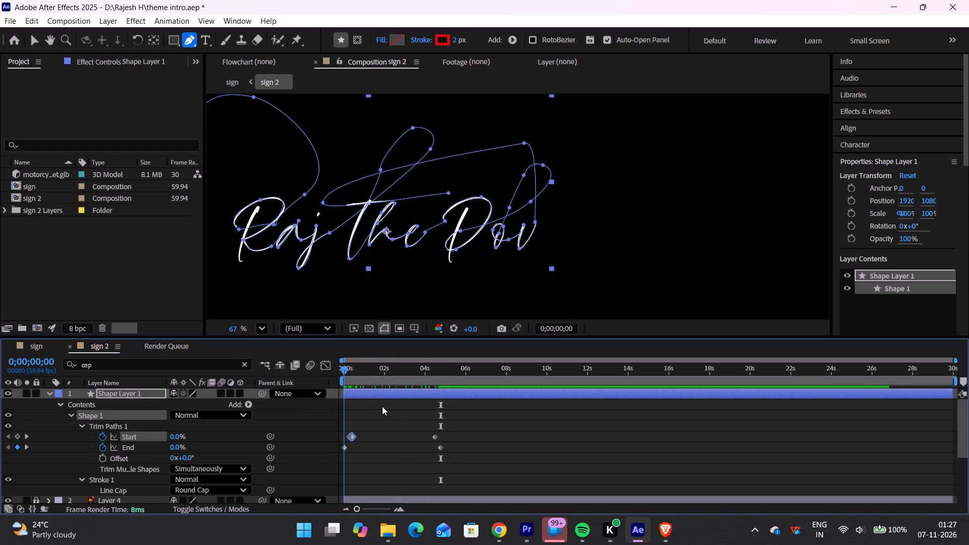
{"action": "left_click_drag", "start_coordinate": [382, 406], "coordinate": [246, 422]}
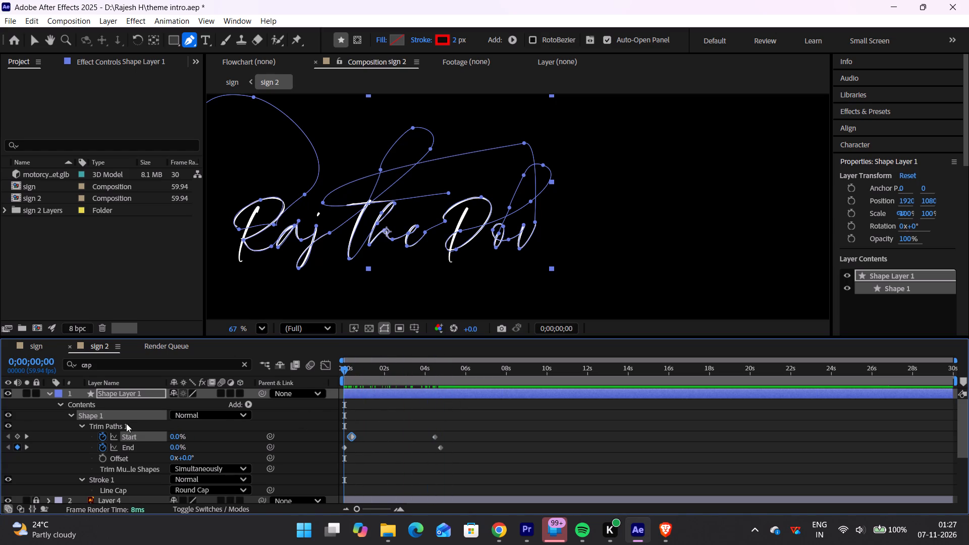
Set Shape Layer 1's stroke width to 10 px.
{"action": "left_click", "coordinate": [108, 393]}
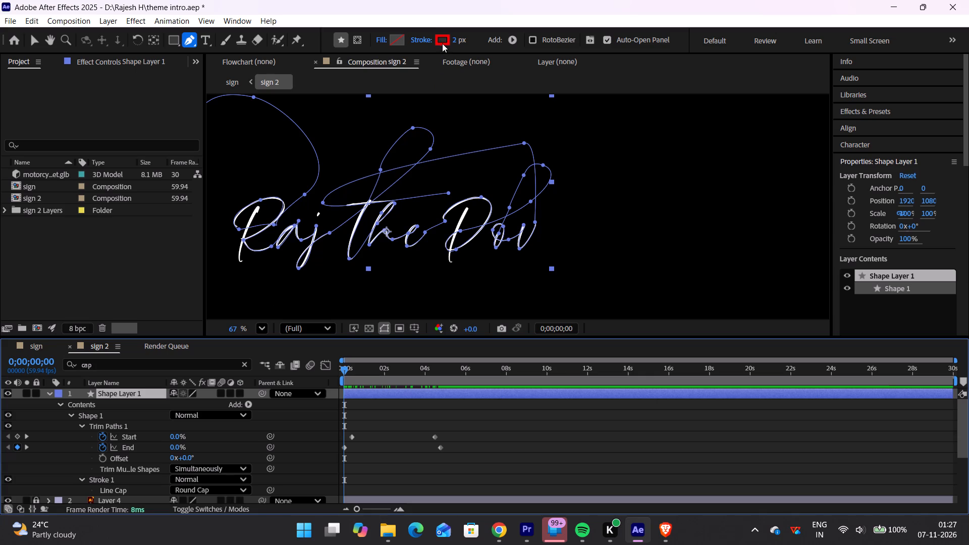
{"action": "left_click", "coordinate": [453, 39]}
{"action": "type", "text": "10"}
{"action": "key", "text": "Return"}
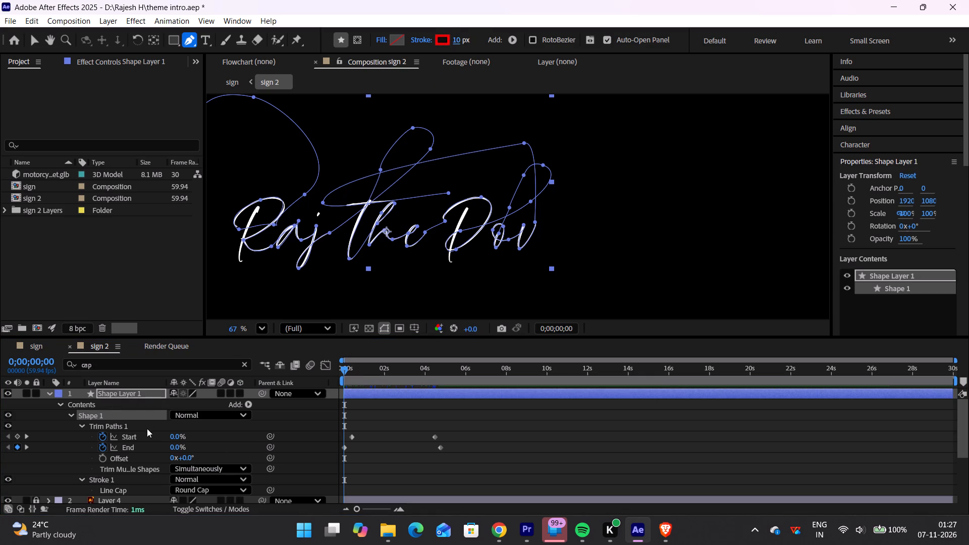
Examine Shape 1's Trim Paths and Stroke 1 properties, including the Composite and blending mode options.
{"action": "left_click", "coordinate": [62, 405]}
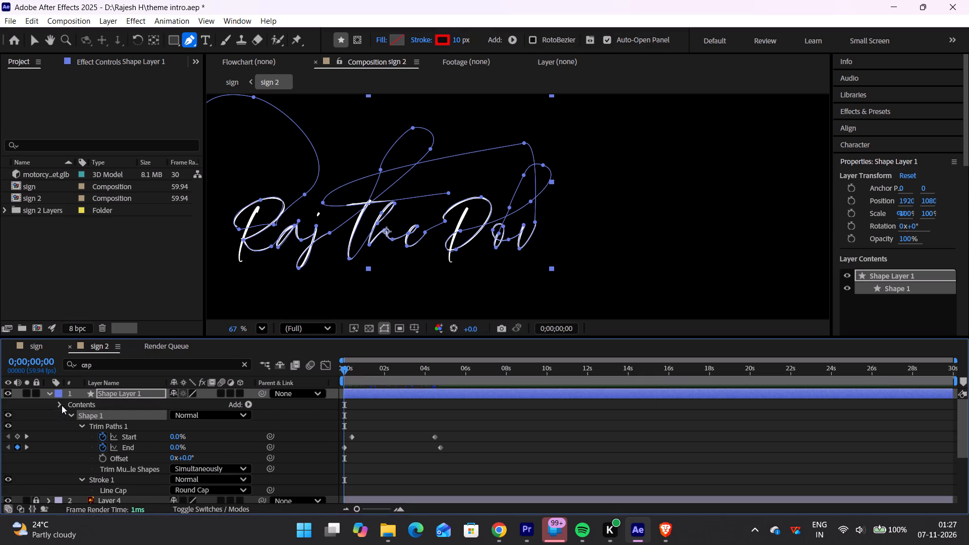
{"action": "left_click", "coordinate": [62, 405]}
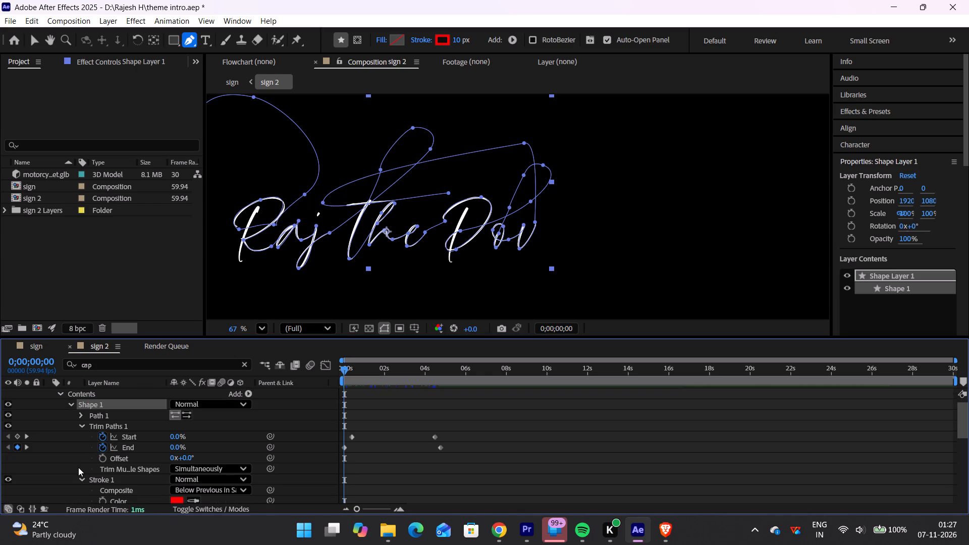
{"action": "scroll", "coordinate": [78, 467], "scroll_direction": "down", "scroll_amount": 1}
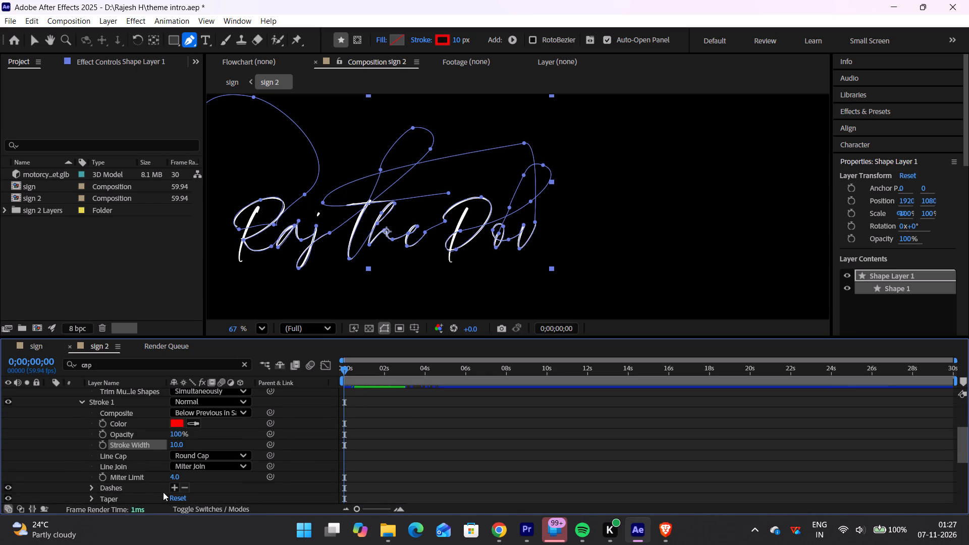
{"action": "scroll", "coordinate": [140, 485], "scroll_direction": "down", "scroll_amount": 1}
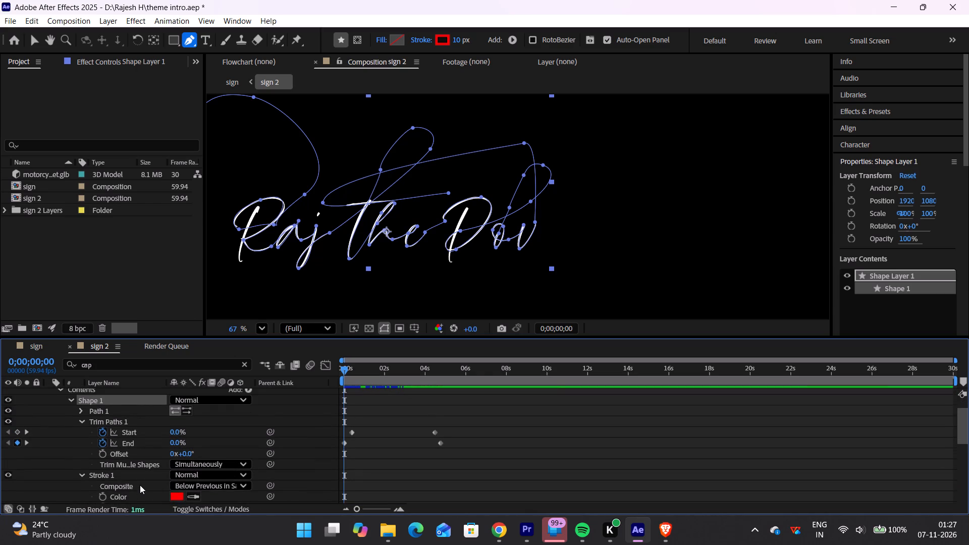
{"action": "scroll", "coordinate": [140, 485], "scroll_direction": "down", "scroll_amount": 1}
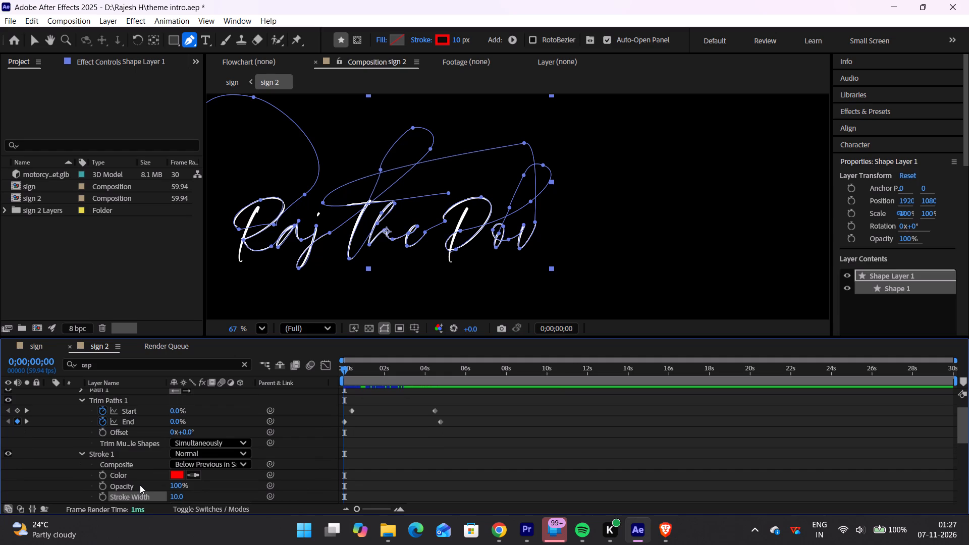
{"action": "left_click", "coordinate": [217, 464]}
{"action": "left_click", "coordinate": [217, 464]}
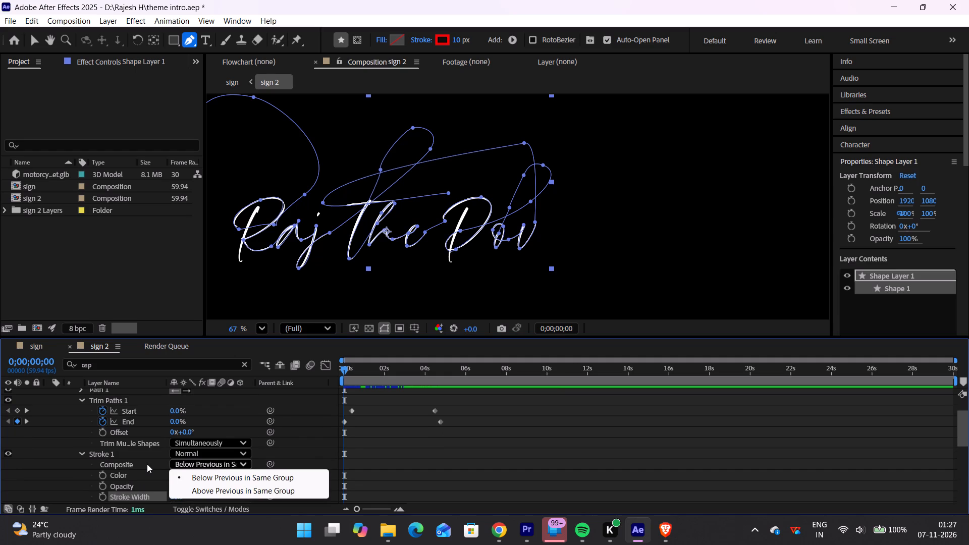
{"action": "scroll", "coordinate": [147, 464], "scroll_direction": "right", "scroll_amount": 1}
{"action": "left_click", "coordinate": [147, 464]}
{"action": "scroll", "coordinate": [133, 464], "scroll_direction": "down", "scroll_amount": 1}
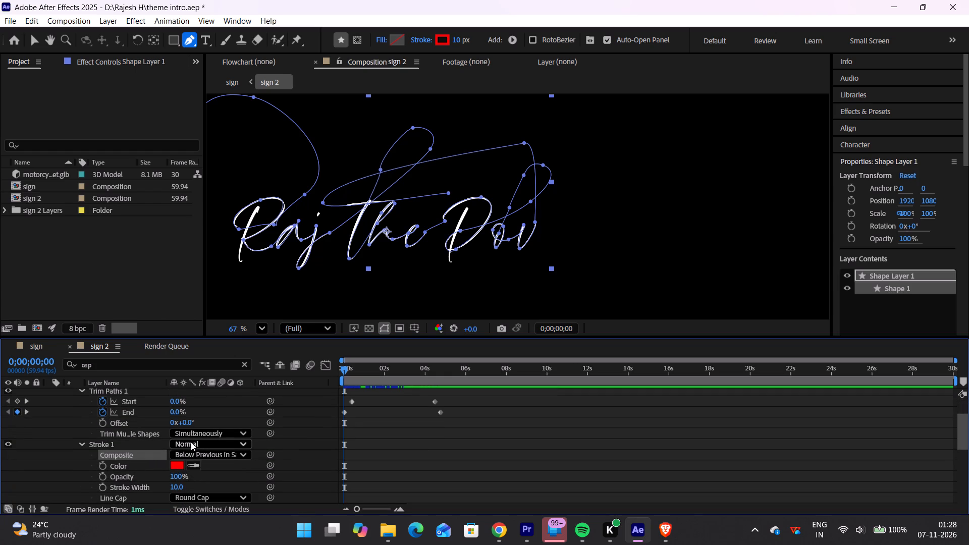
{"action": "left_click", "coordinate": [191, 442]}
{"action": "left_click", "coordinate": [121, 445]}
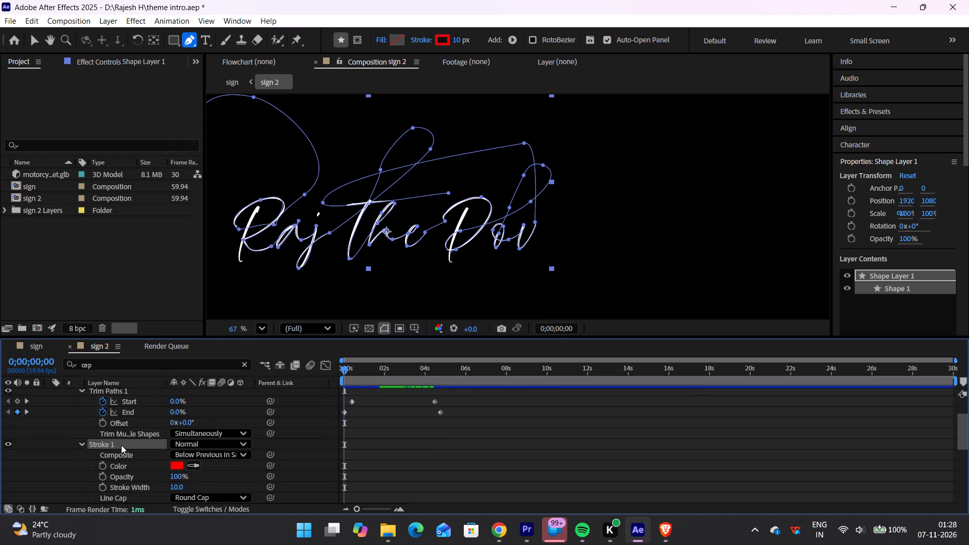
{"action": "left_click", "coordinate": [132, 469]}
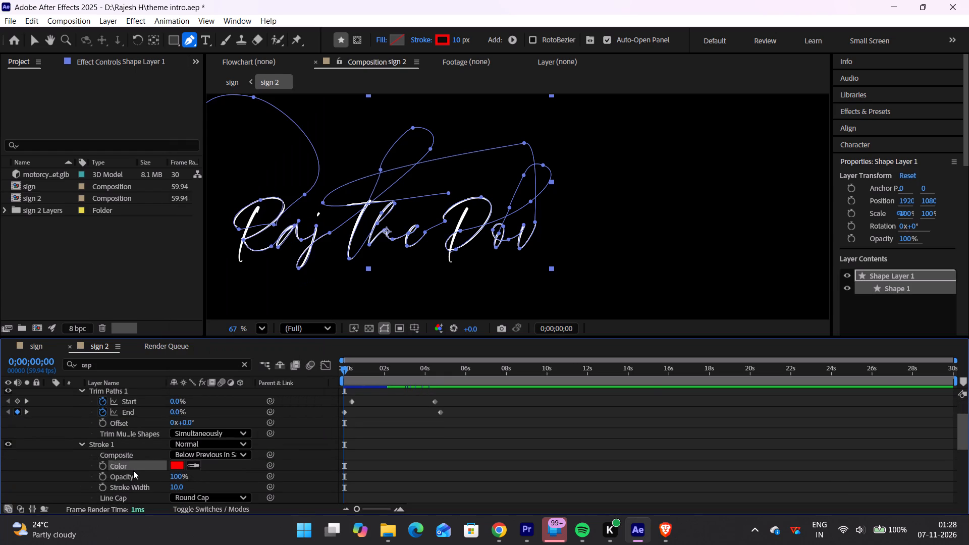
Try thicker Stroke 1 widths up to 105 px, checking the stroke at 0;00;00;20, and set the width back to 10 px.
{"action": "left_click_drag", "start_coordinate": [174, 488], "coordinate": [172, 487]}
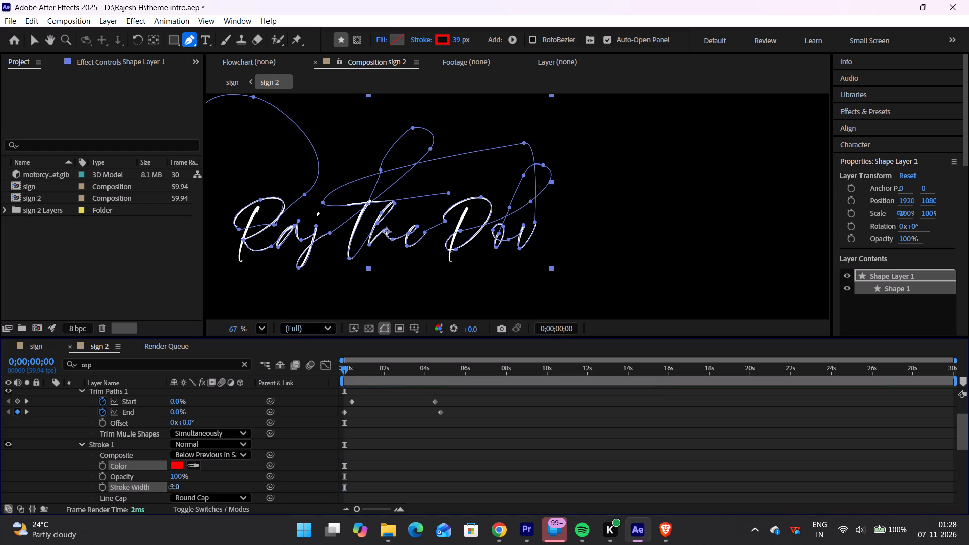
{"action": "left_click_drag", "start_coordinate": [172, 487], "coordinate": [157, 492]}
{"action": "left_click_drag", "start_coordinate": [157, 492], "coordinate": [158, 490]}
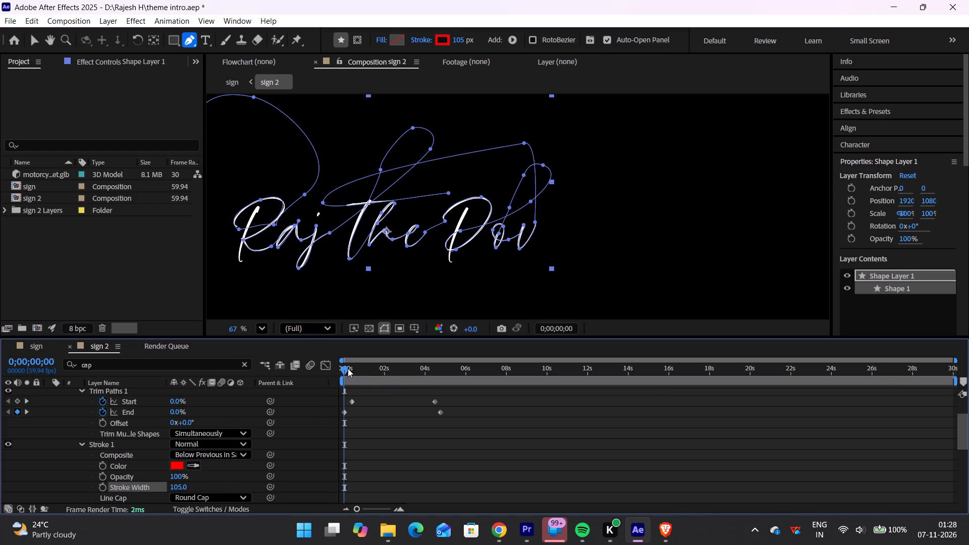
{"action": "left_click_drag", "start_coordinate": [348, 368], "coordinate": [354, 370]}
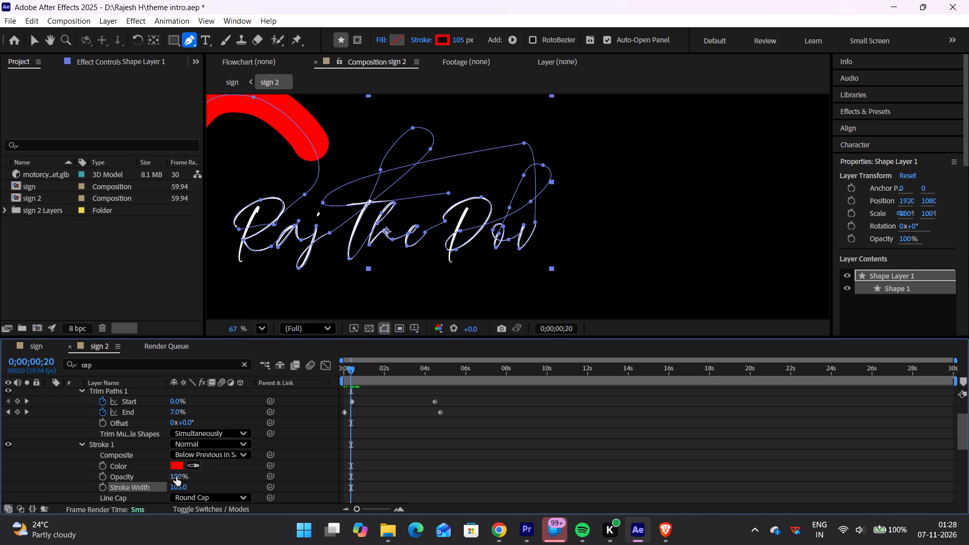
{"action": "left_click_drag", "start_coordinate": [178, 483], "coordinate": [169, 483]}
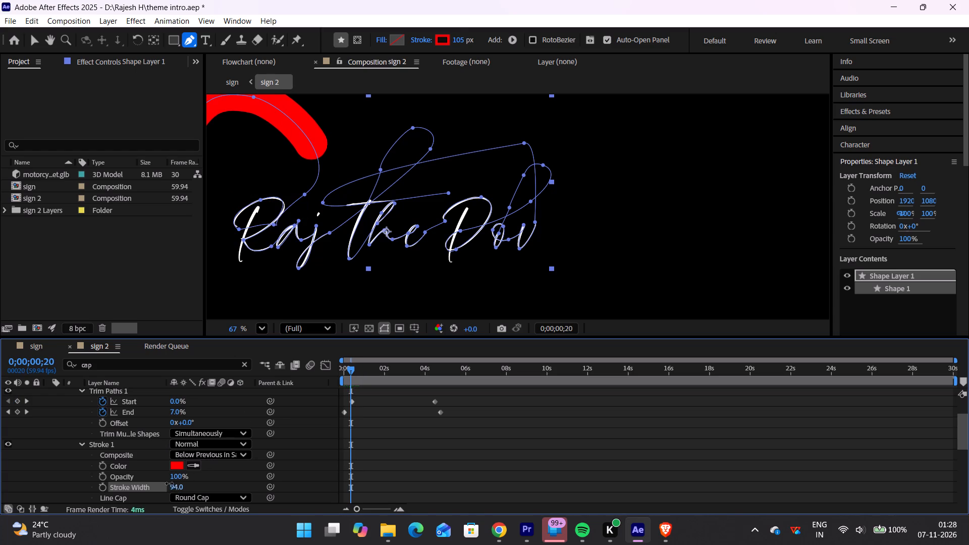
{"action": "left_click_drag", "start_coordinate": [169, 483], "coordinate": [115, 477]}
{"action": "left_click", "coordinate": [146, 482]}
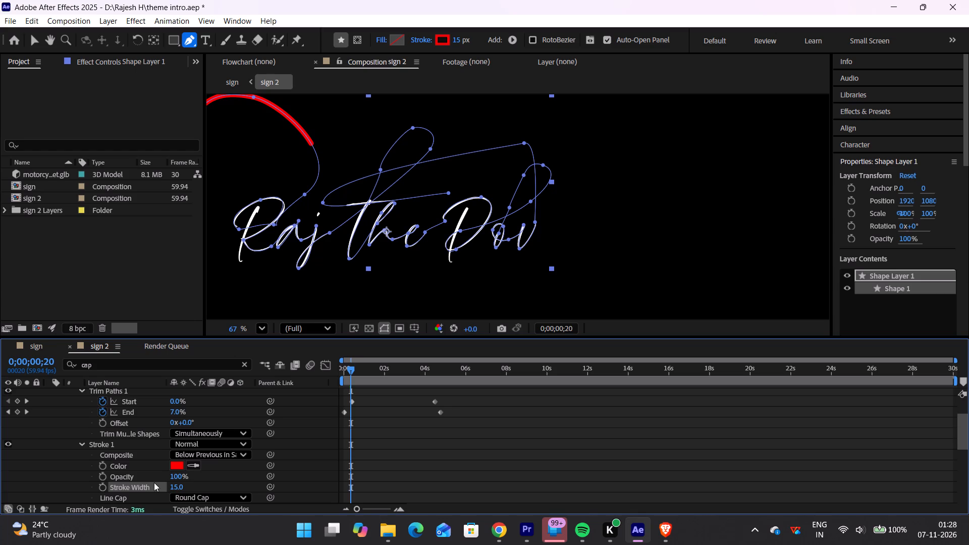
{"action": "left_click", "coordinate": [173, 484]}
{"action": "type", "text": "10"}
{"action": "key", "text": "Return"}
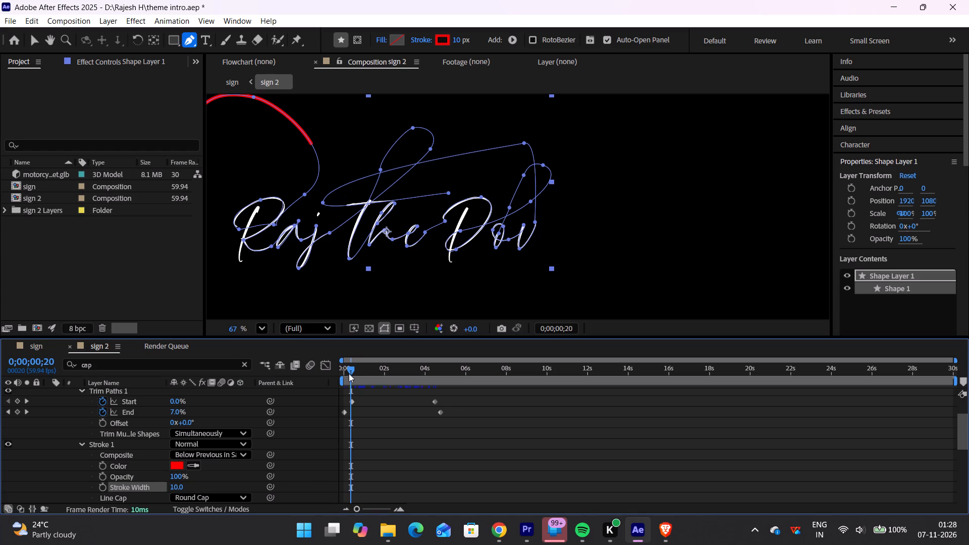
Scrub the sign 2 timeline between 0;00;00;00 and 0;00;04;45 to review how the red stroke travels along the traced signature path.
{"action": "left_click_drag", "start_coordinate": [349, 370], "coordinate": [352, 366]}
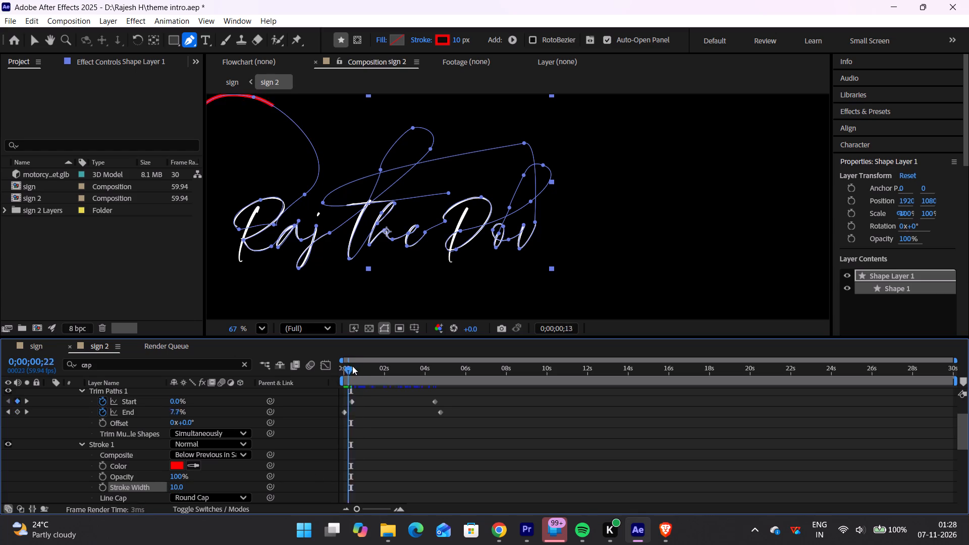
{"action": "left_click_drag", "start_coordinate": [352, 366], "coordinate": [386, 362]}
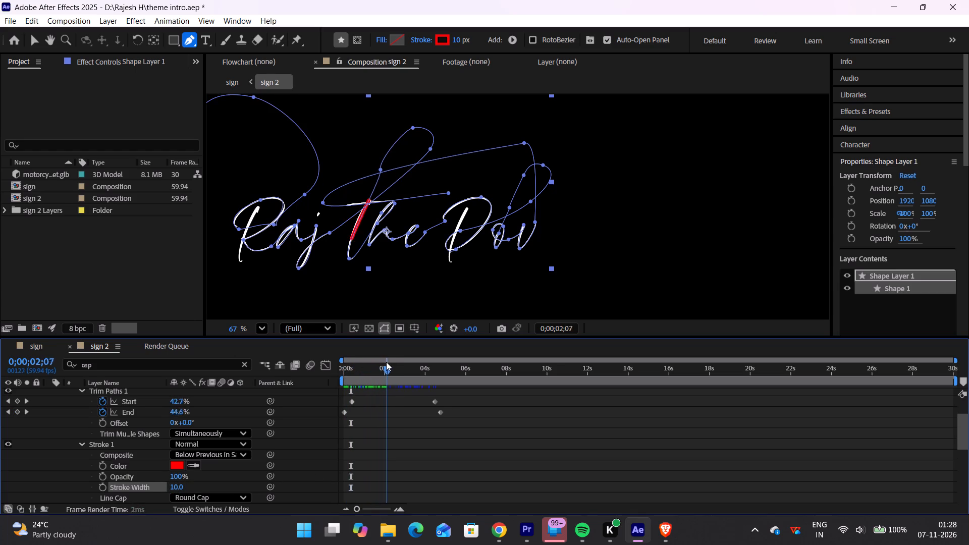
{"action": "left_click_drag", "start_coordinate": [386, 362], "coordinate": [392, 359]}
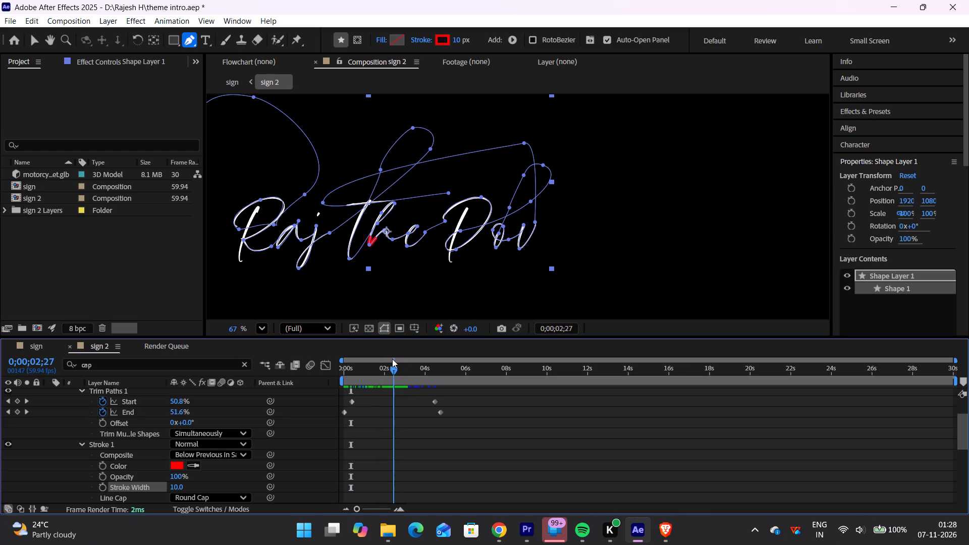
{"action": "left_click_drag", "start_coordinate": [392, 359], "coordinate": [395, 356]}
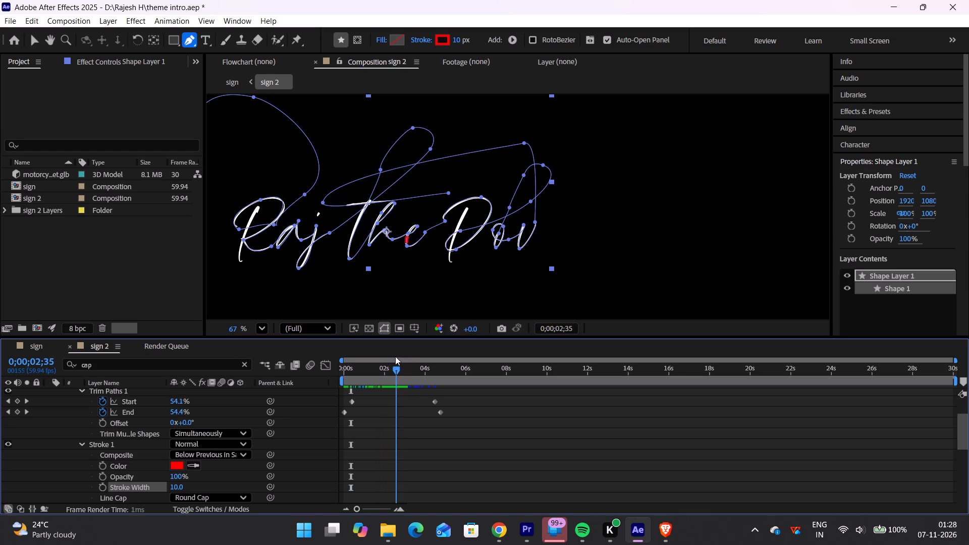
{"action": "left_click_drag", "start_coordinate": [395, 356], "coordinate": [428, 351]}
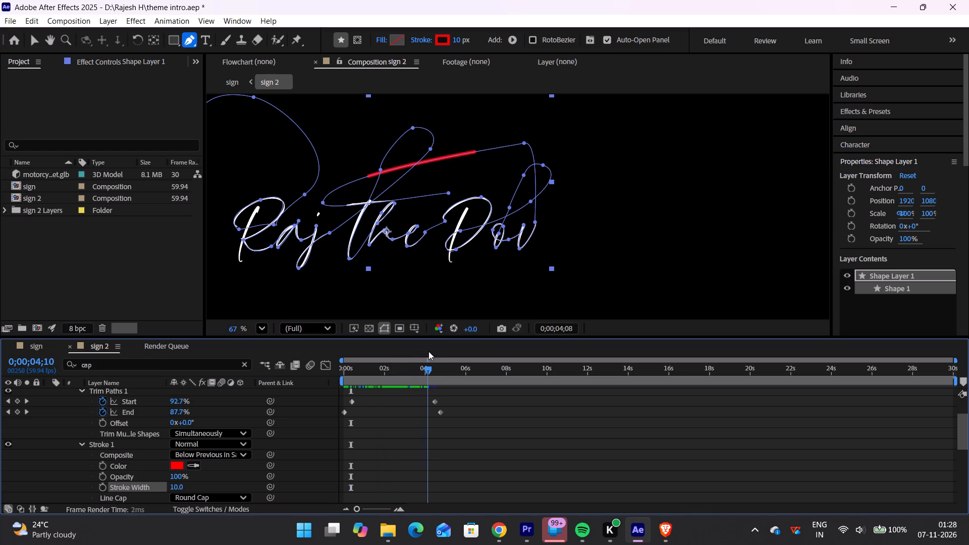
{"action": "left_click_drag", "start_coordinate": [428, 351], "coordinate": [438, 351]}
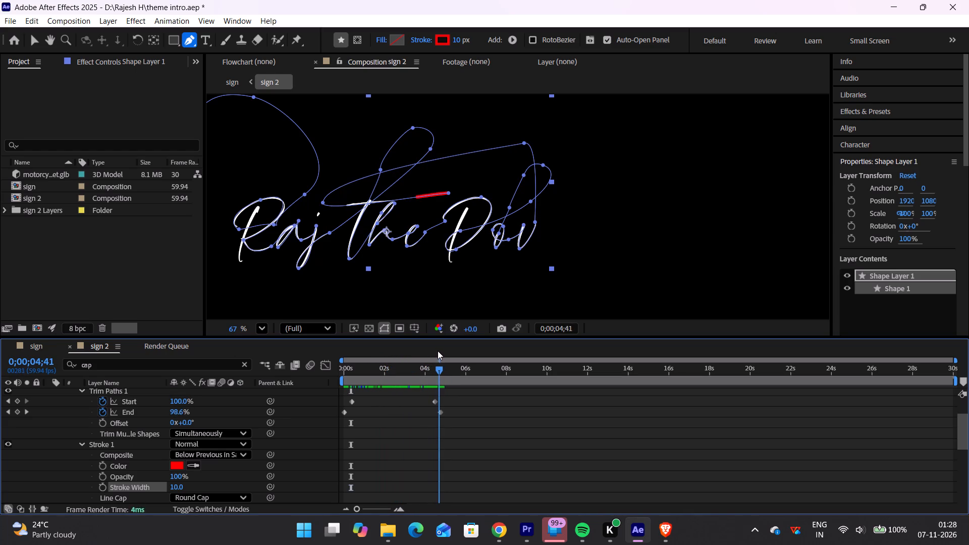
{"action": "left_click_drag", "start_coordinate": [438, 351], "coordinate": [437, 351]}
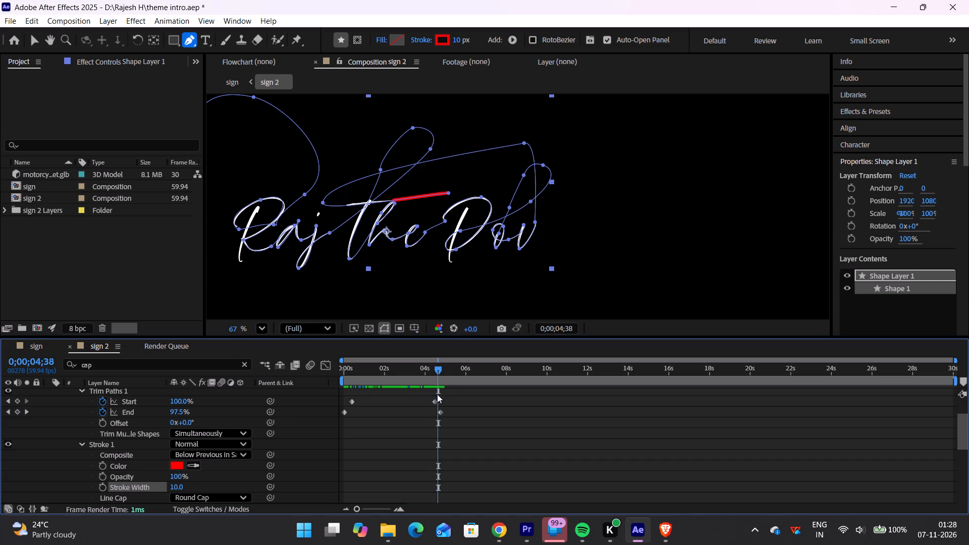
{"action": "left_click_drag", "start_coordinate": [438, 365], "coordinate": [433, 364]}
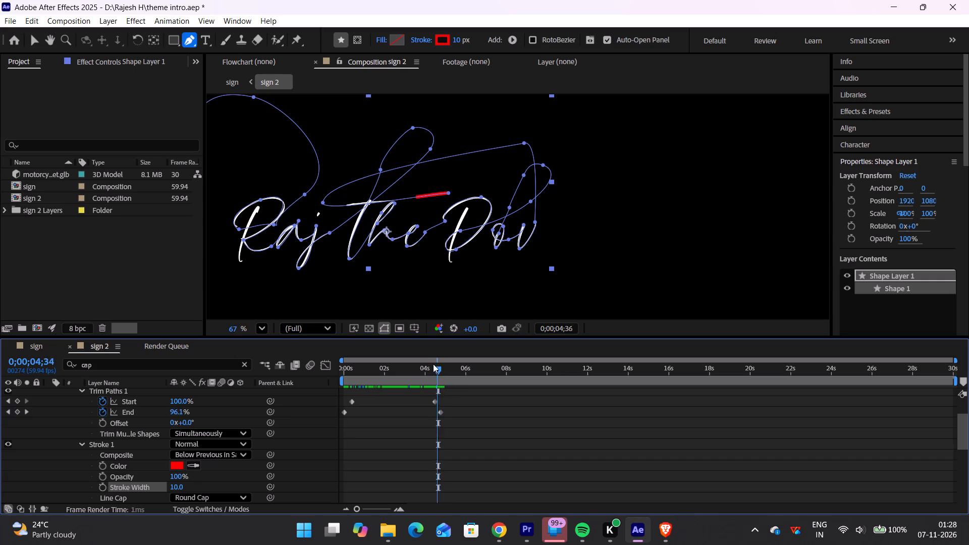
{"action": "left_click_drag", "start_coordinate": [433, 364], "coordinate": [352, 361]}
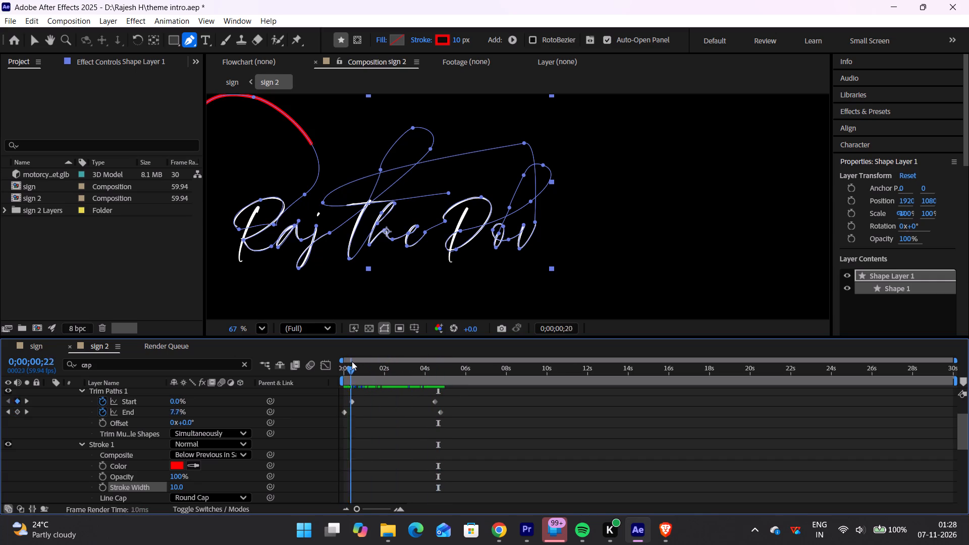
{"action": "left_click_drag", "start_coordinate": [352, 361], "coordinate": [393, 359]}
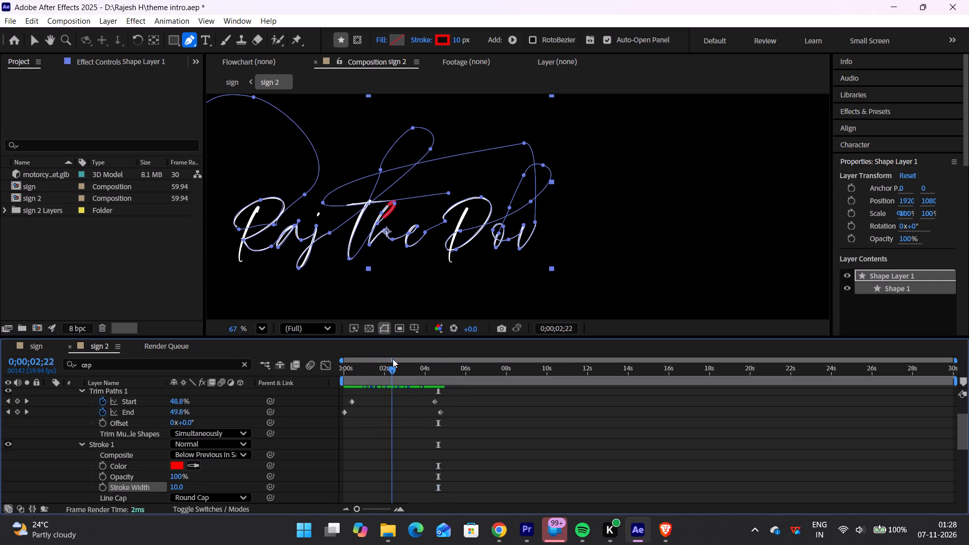
{"action": "left_click_drag", "start_coordinate": [393, 359], "coordinate": [441, 348]}
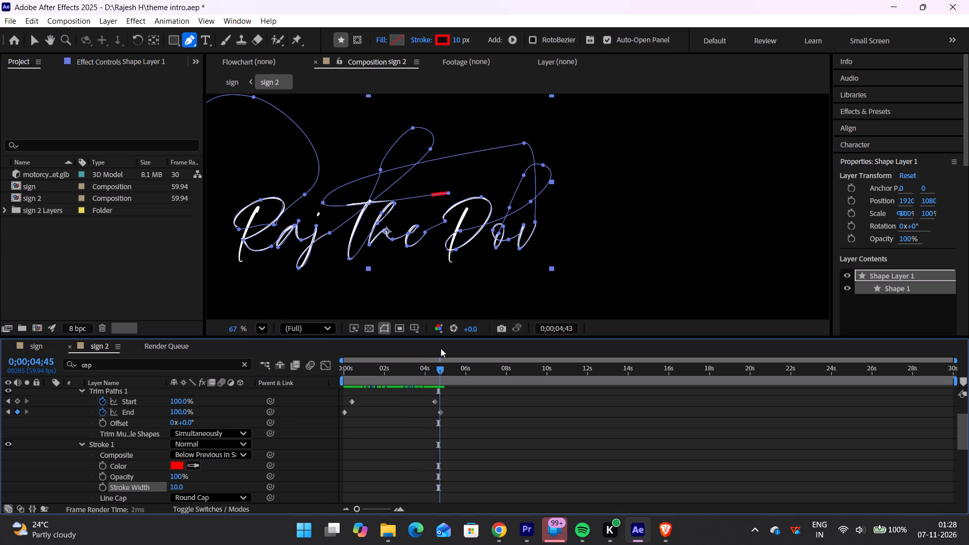
{"action": "left_click_drag", "start_coordinate": [441, 348], "coordinate": [299, 357]}
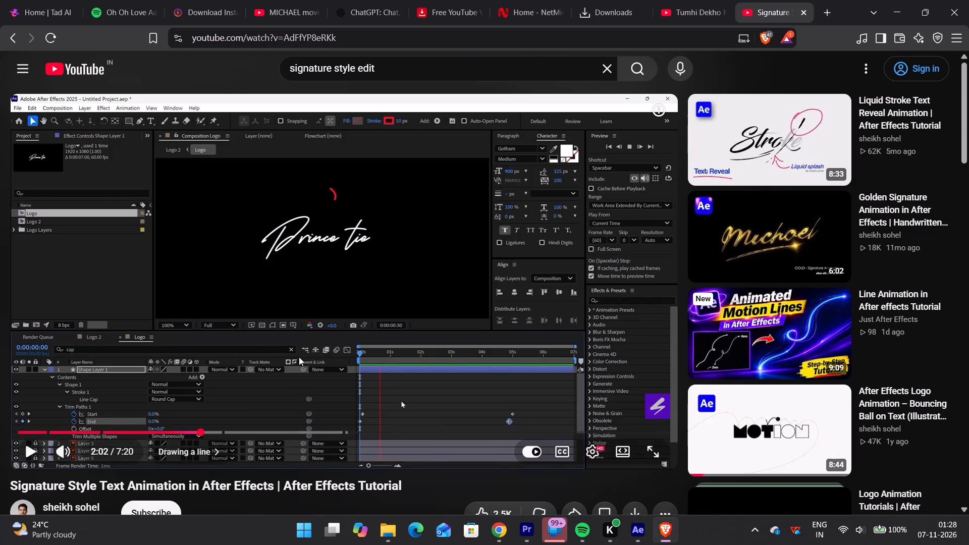
In Brave, play the signature animation tutorial from 2:02 through to the stroke taper settings and pause it.
{"action": "key", "text": "space"}
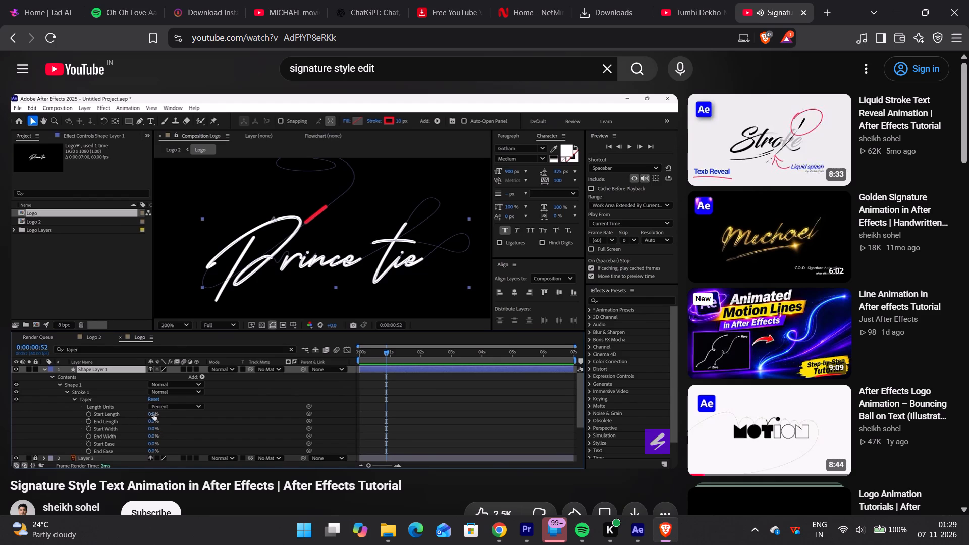
{"action": "key", "text": "space"}
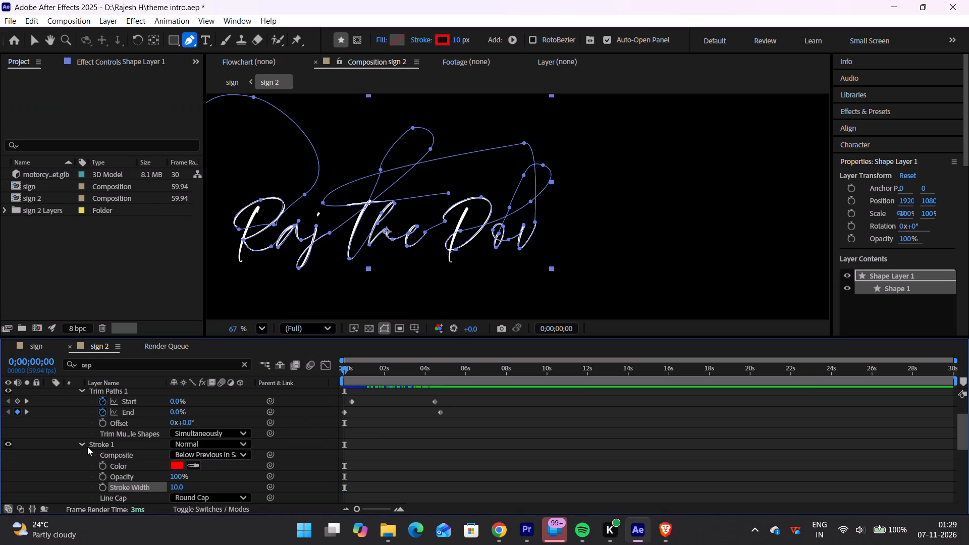
At 0;00;00;32 in sign 2, filter the layer properties for "tap" and set Stroke 1's Taper Start Length to 14%.
{"action": "left_click", "coordinate": [80, 445]}
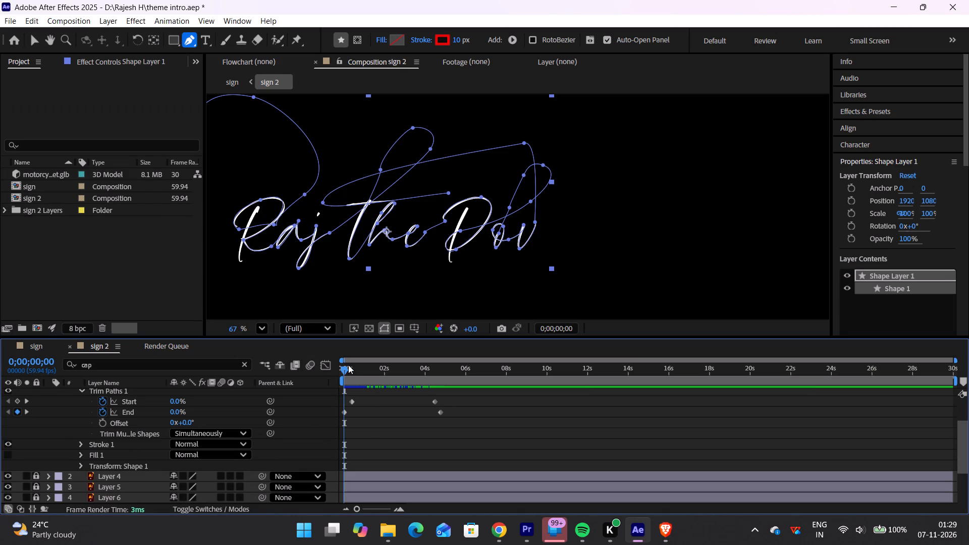
{"action": "left_click_drag", "start_coordinate": [343, 363], "coordinate": [354, 363]}
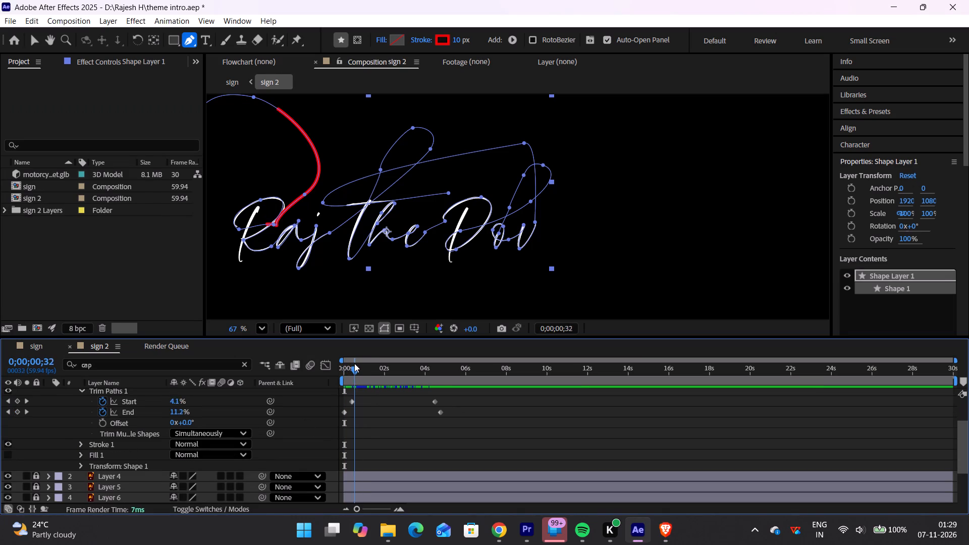
{"action": "left_click_drag", "start_coordinate": [354, 363], "coordinate": [355, 363]}
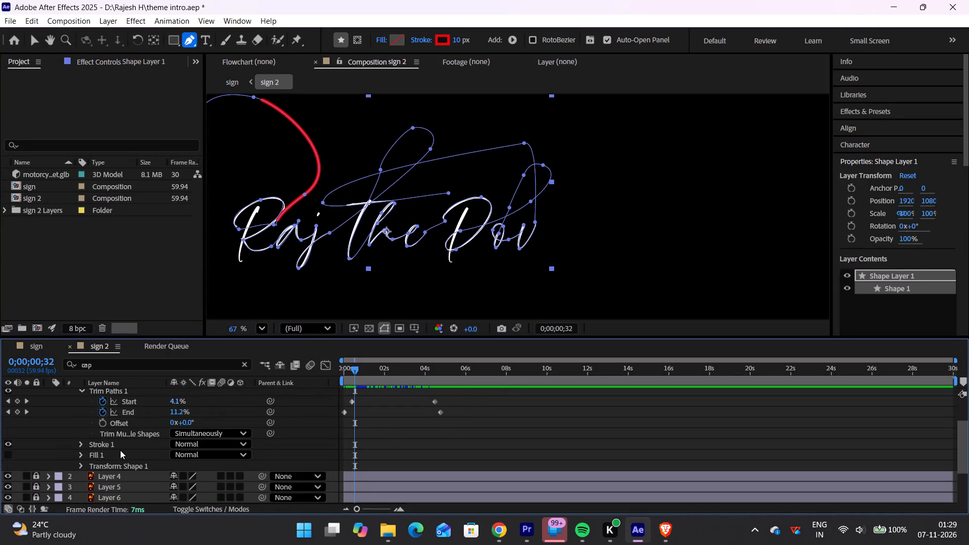
{"action": "scroll", "coordinate": [120, 450], "scroll_direction": "up", "scroll_amount": 1}
{"action": "left_click", "coordinate": [133, 362]}
{"action": "left_click_drag", "start_coordinate": [133, 362], "coordinate": [121, 361]}
{"action": "key", "text": "t"}
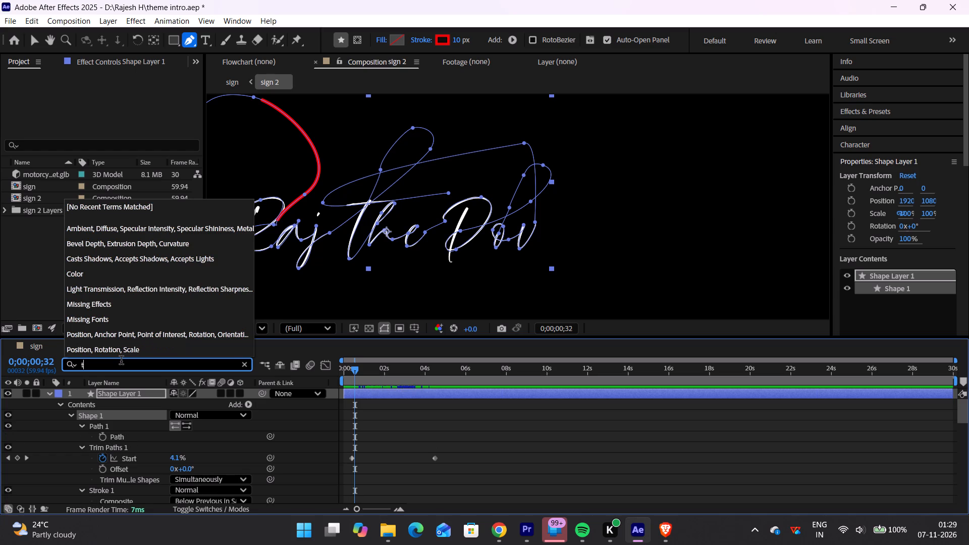
{"action": "key", "text": "a"}
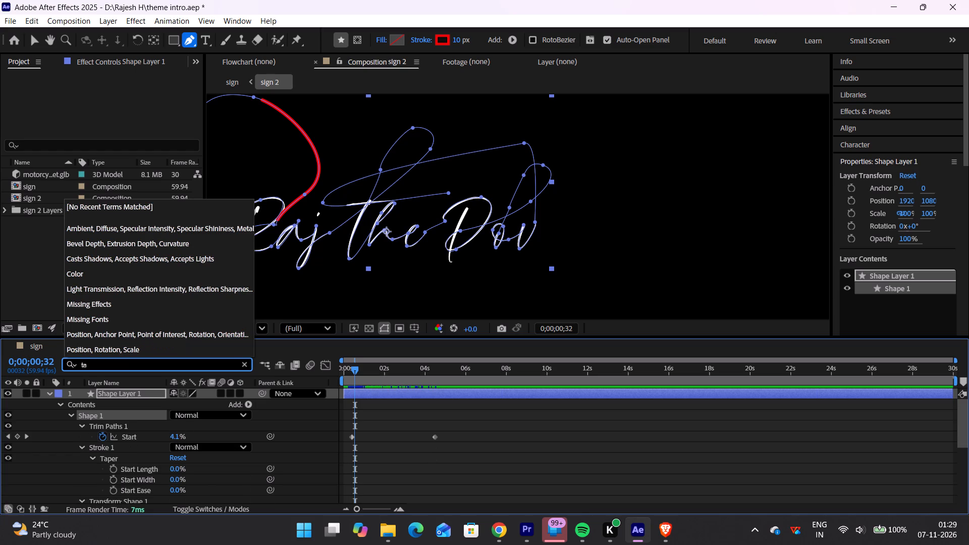
{"action": "key", "text": "p"}
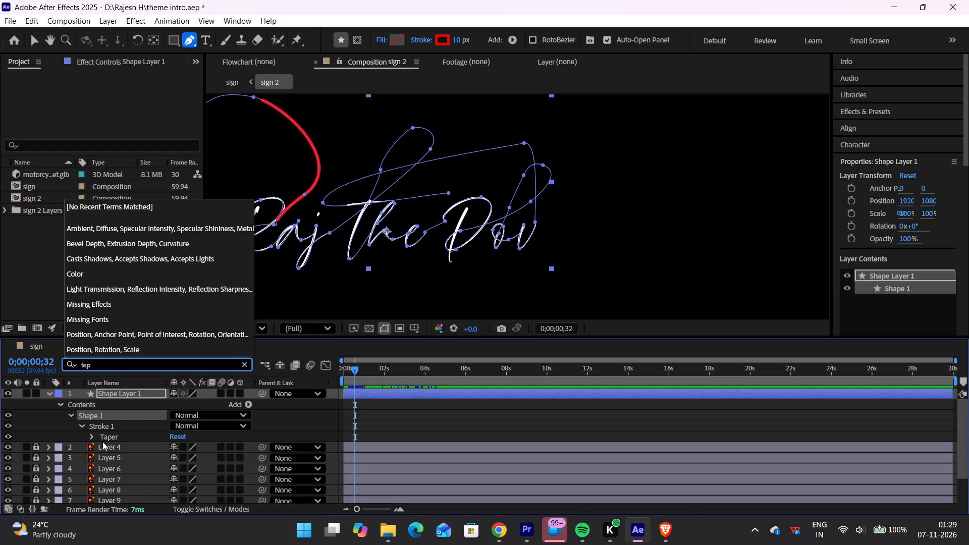
{"action": "left_click", "coordinate": [91, 437]}
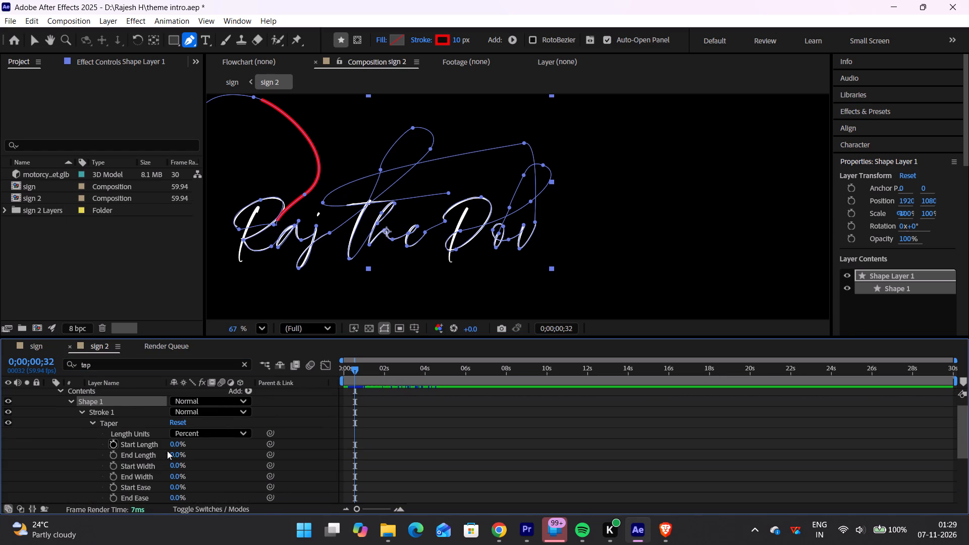
{"action": "left_click", "coordinate": [174, 446]}
{"action": "type", "text": "14"}
{"action": "key", "text": "Return"}
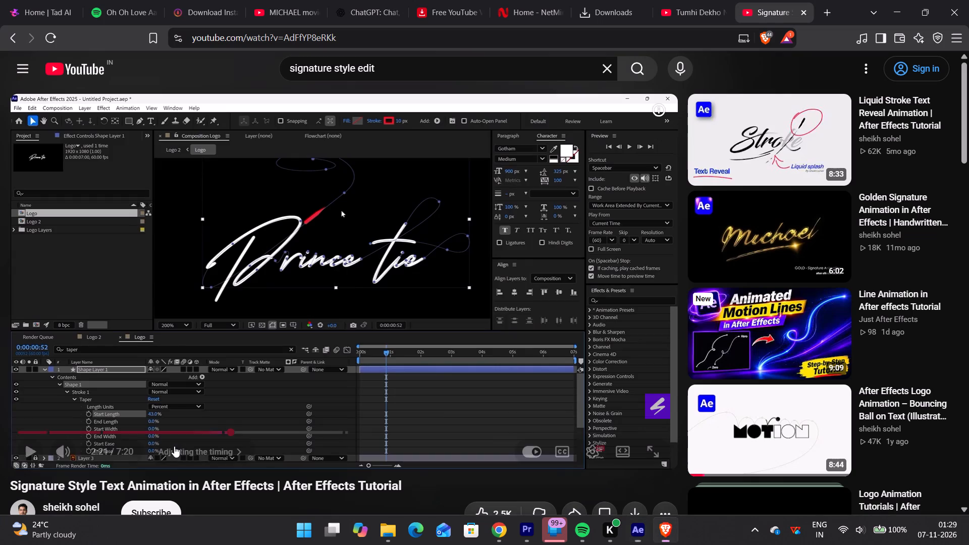
Switch to Brave, play the signature animation tutorial from 2:21 to the pre-compose part, and pause it.
{"action": "key", "text": "space"}
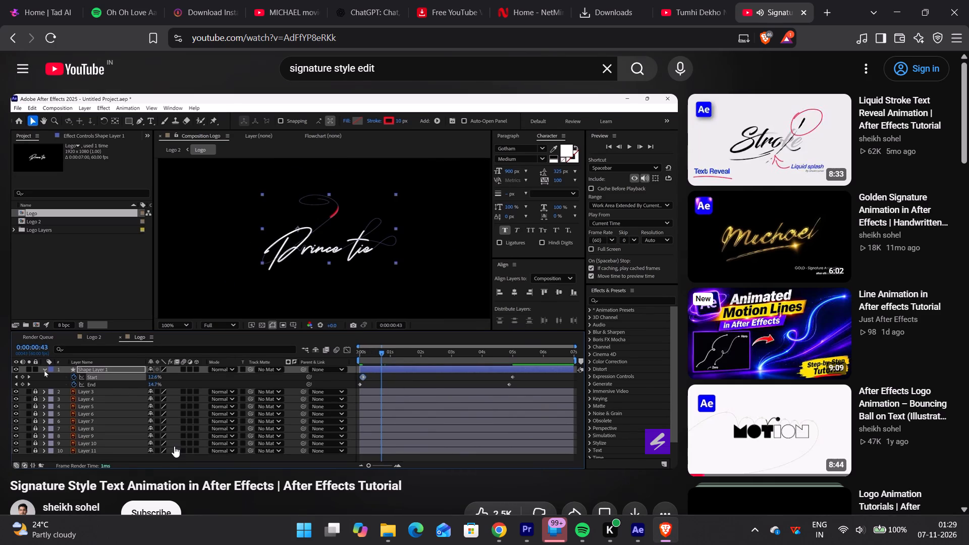
{"action": "key", "text": "space"}
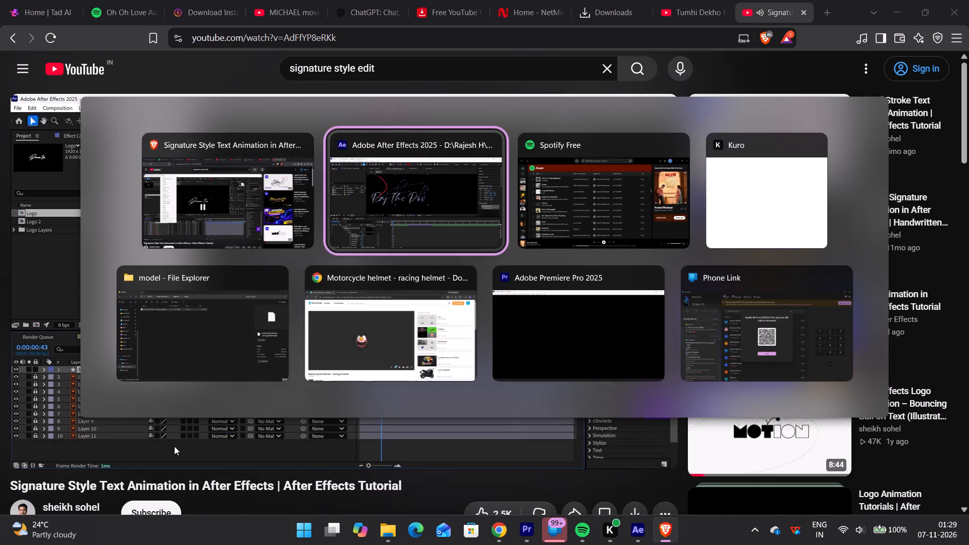
Back in After Effects, clear the timeline property filter and expand Shape 1's Trim Paths 1 to show its Start and End keyframes.
{"action": "scroll", "coordinate": [387, 409], "scroll_direction": "right", "scroll_amount": 3}
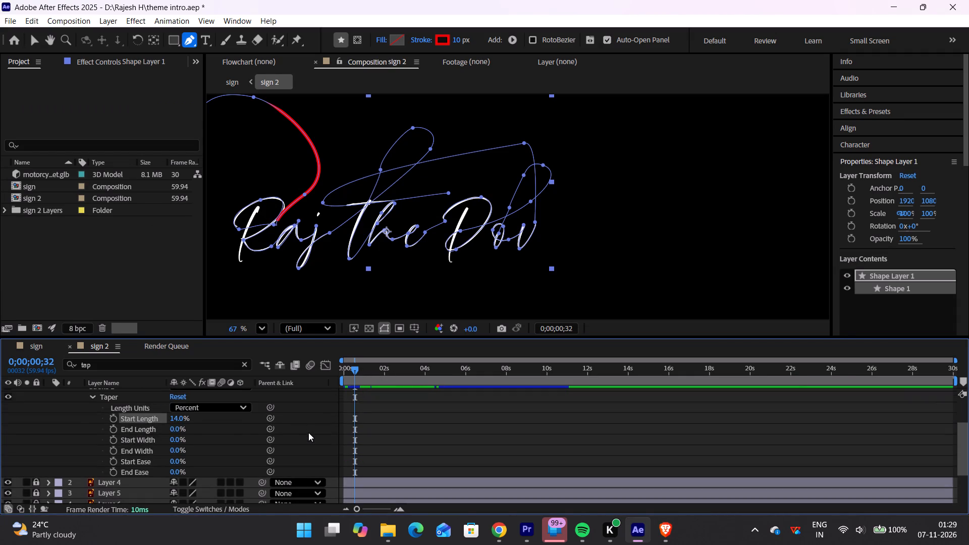
{"action": "left_click", "coordinate": [94, 437]}
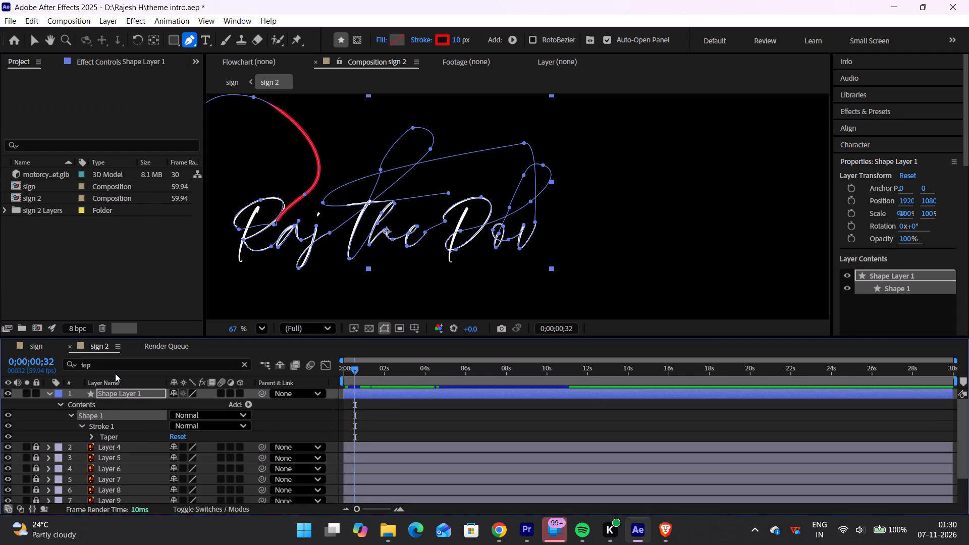
{"action": "left_click_drag", "start_coordinate": [103, 366], "coordinate": [81, 366]}
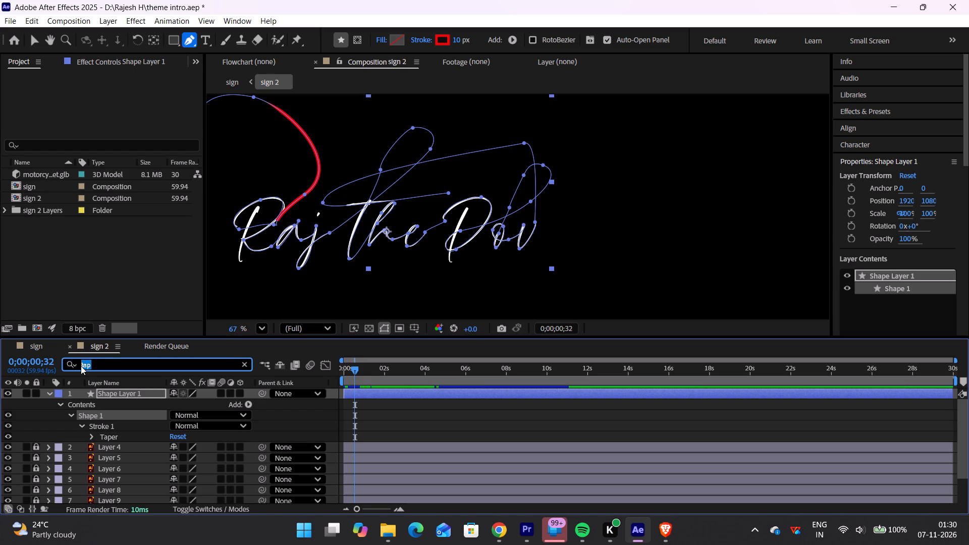
{"action": "key", "text": "BackSpace"}
{"action": "scroll", "coordinate": [82, 393], "scroll_direction": "up", "scroll_amount": 1}
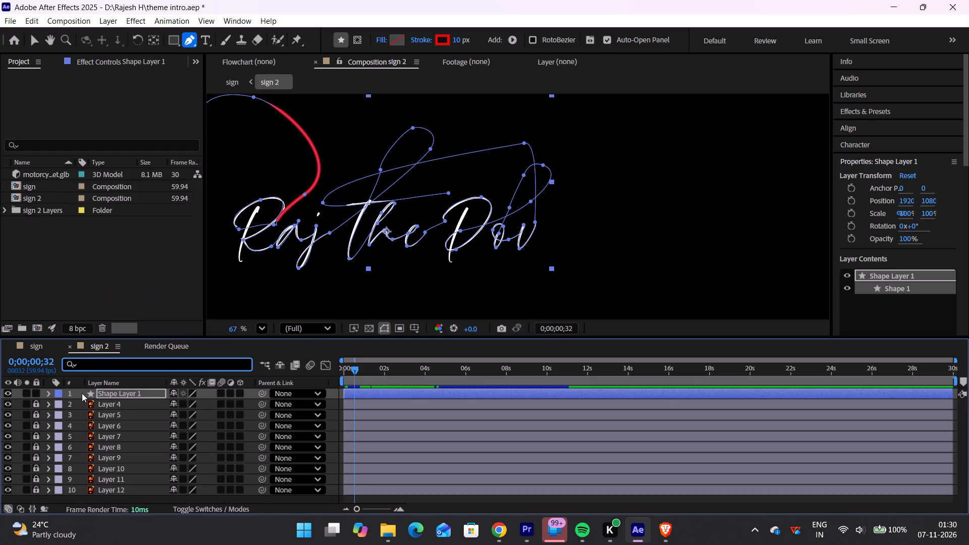
{"action": "left_click", "coordinate": [49, 395]}
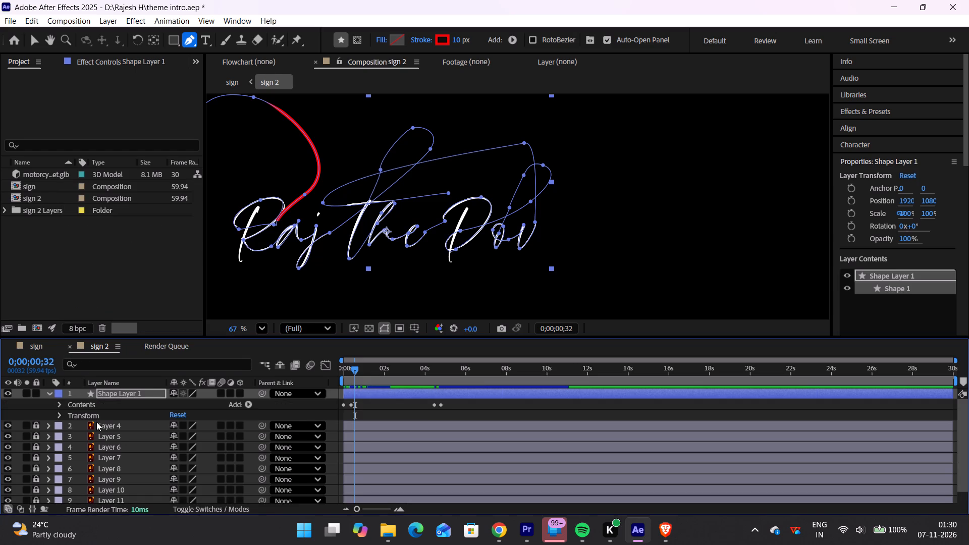
{"action": "left_click", "coordinate": [60, 406]}
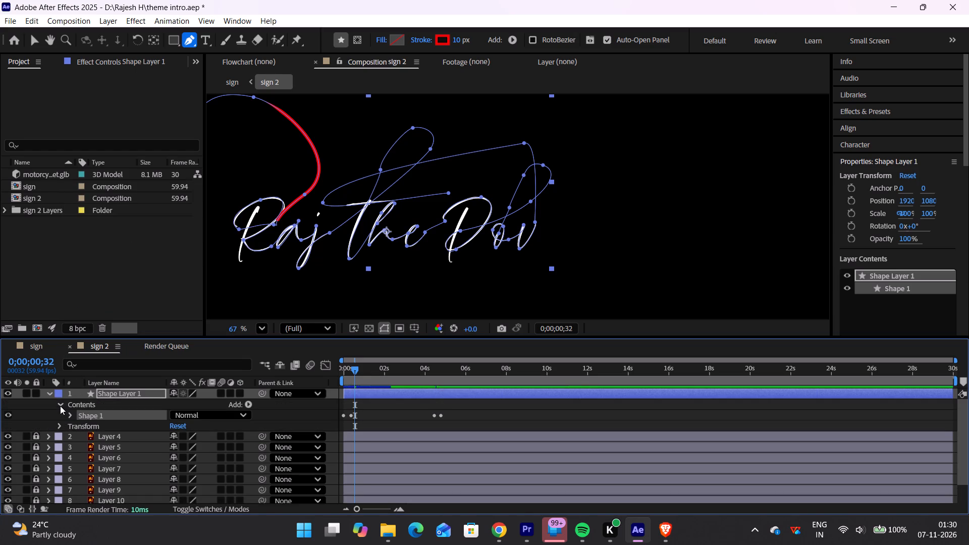
{"action": "left_click", "coordinate": [70, 414]}
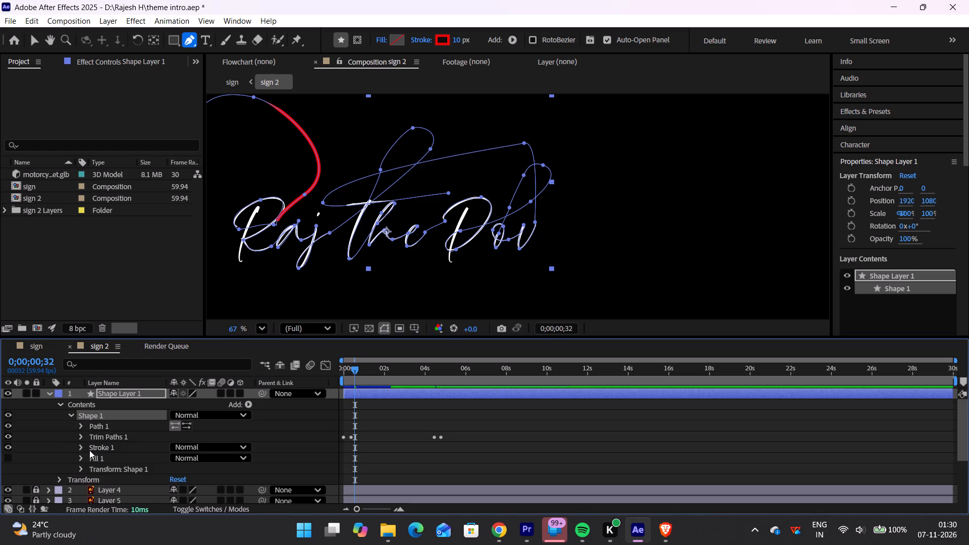
{"action": "left_click", "coordinate": [83, 447]}
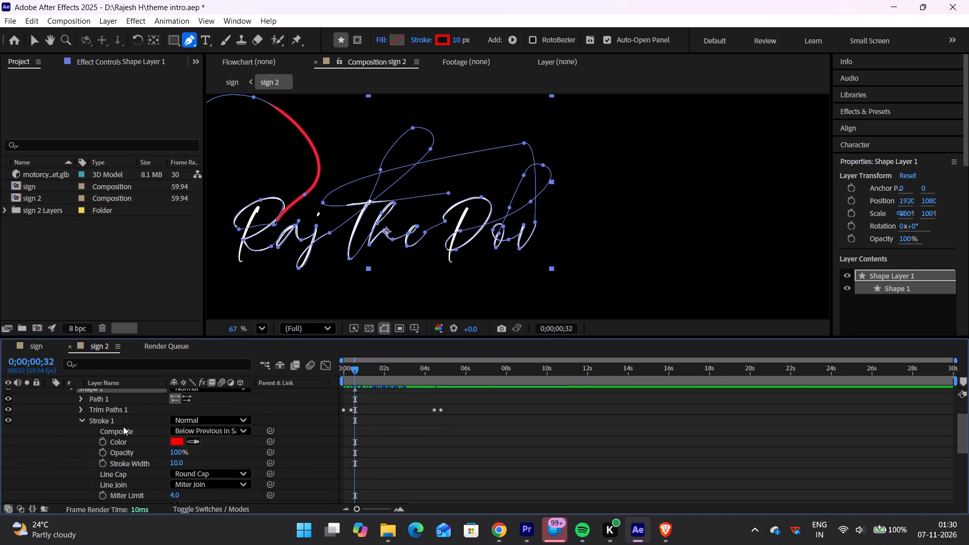
{"action": "left_click", "coordinate": [86, 448]}
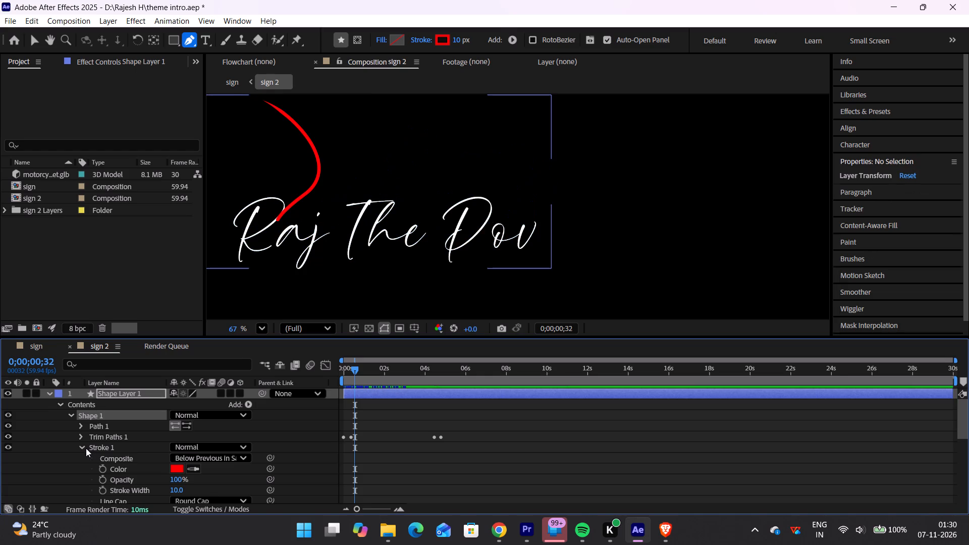
{"action": "left_click", "coordinate": [81, 445]}
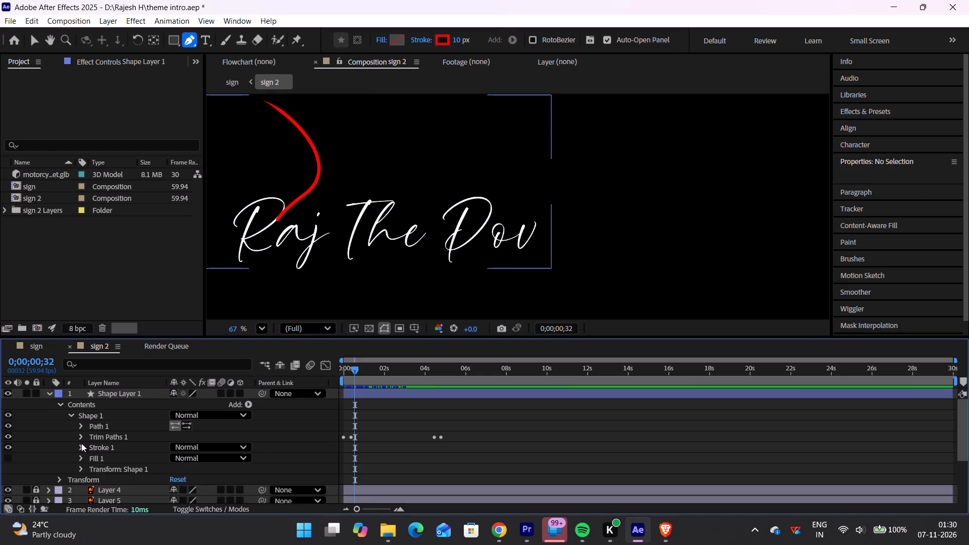
{"action": "left_click", "coordinate": [81, 437]}
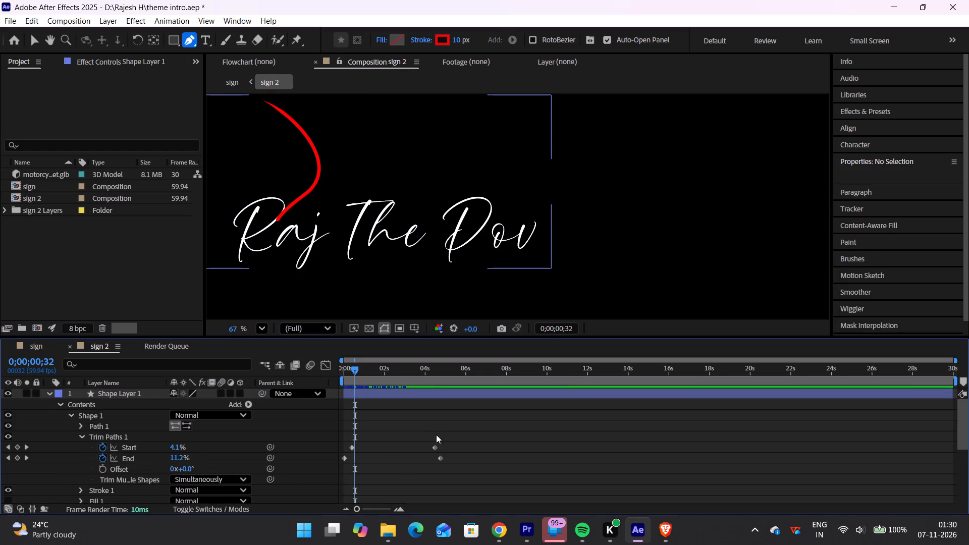
Move the first Trim Paths Start keyframe earlier, to about 0;00;00;08, so the red stroke segment is shorter.
{"action": "left_click", "coordinate": [354, 371]}
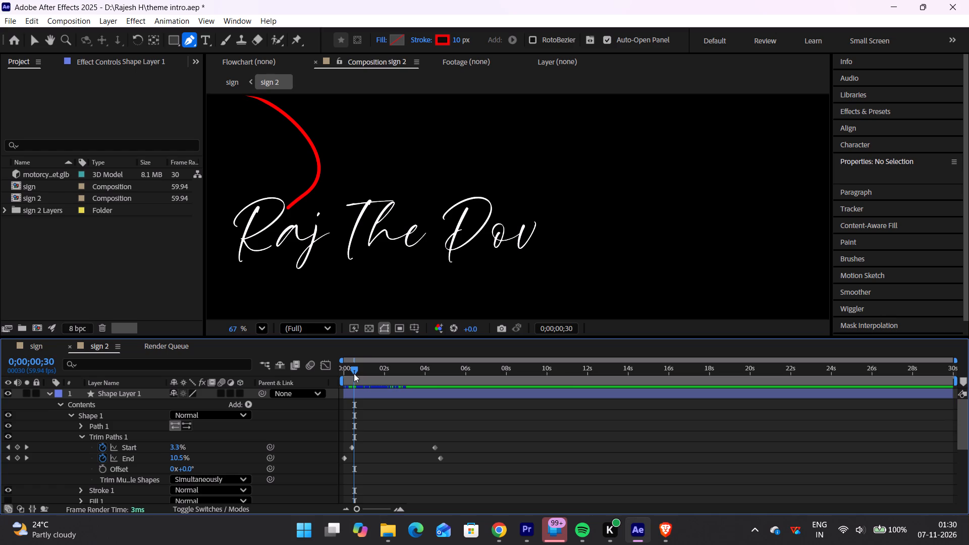
{"action": "left_click", "coordinate": [351, 446]}
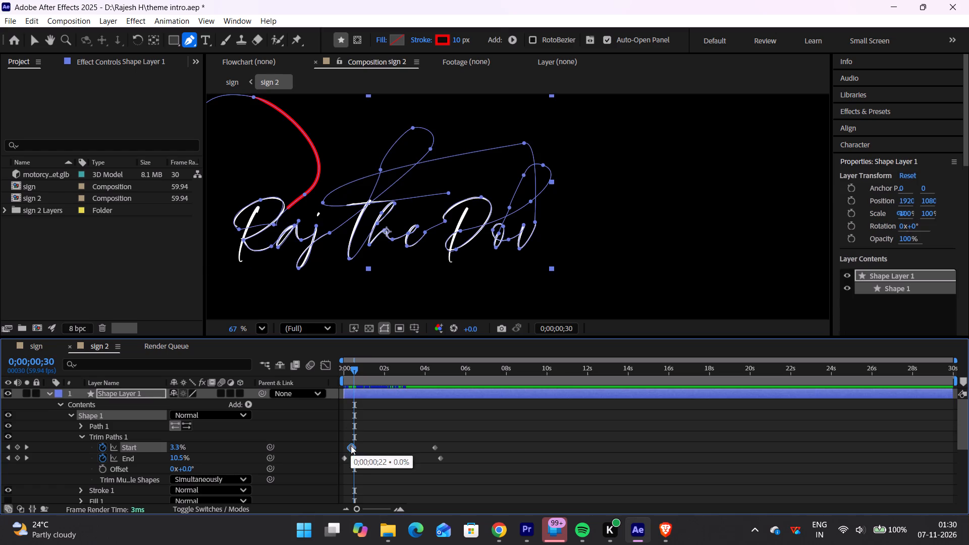
{"action": "left_click", "coordinate": [351, 446]}
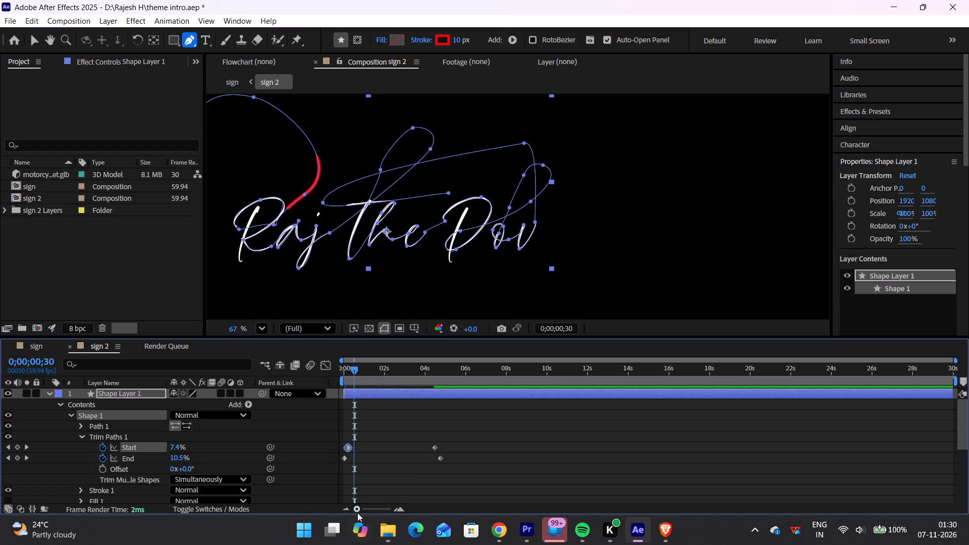
{"action": "left_click_drag", "start_coordinate": [357, 513], "coordinate": [373, 515]}
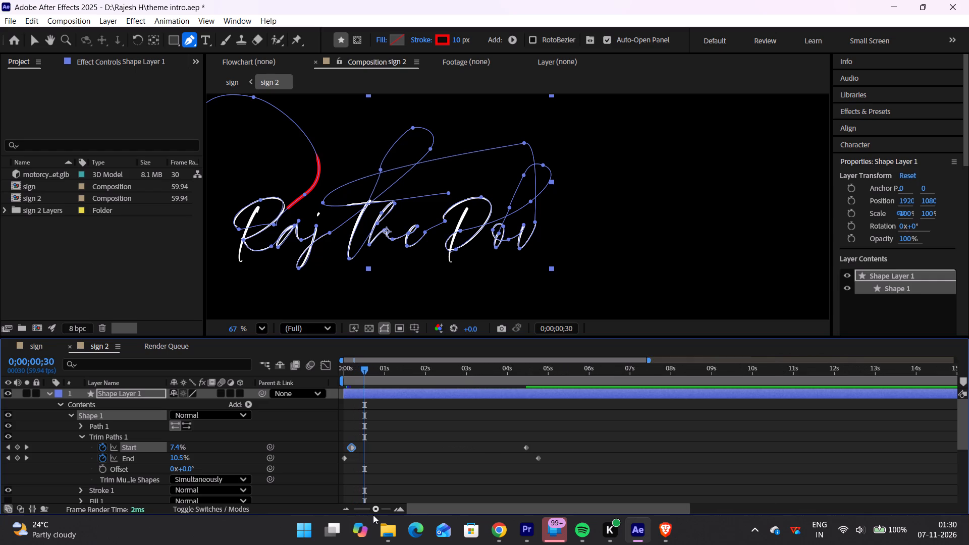
{"action": "left_click_drag", "start_coordinate": [373, 515], "coordinate": [384, 515]}
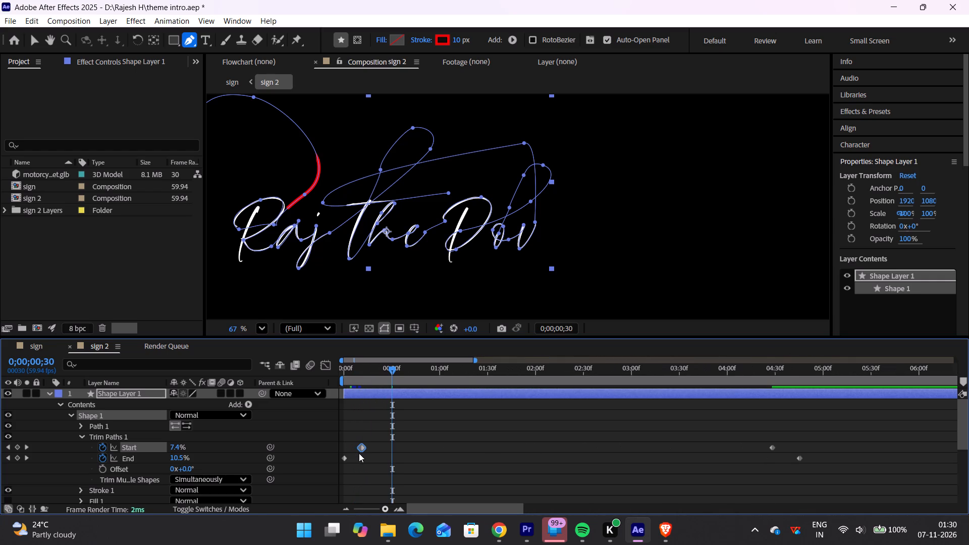
{"action": "left_click_drag", "start_coordinate": [360, 451], "coordinate": [356, 451]}
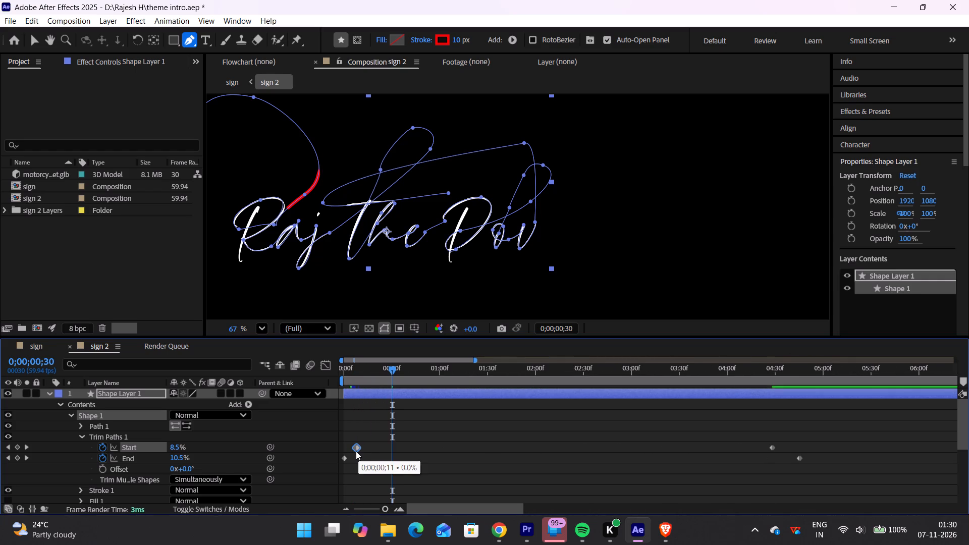
{"action": "left_click_drag", "start_coordinate": [356, 451], "coordinate": [355, 451]}
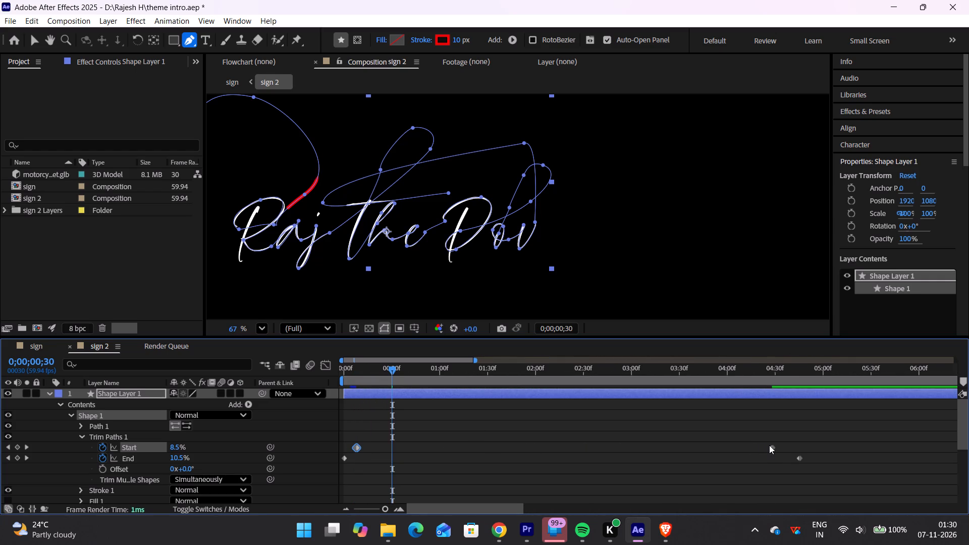
Move the last Trim Paths Start keyframe slightly later, to about 0;00;04;32.
{"action": "left_click", "coordinate": [769, 445]}
{"action": "left_click", "coordinate": [772, 447]}
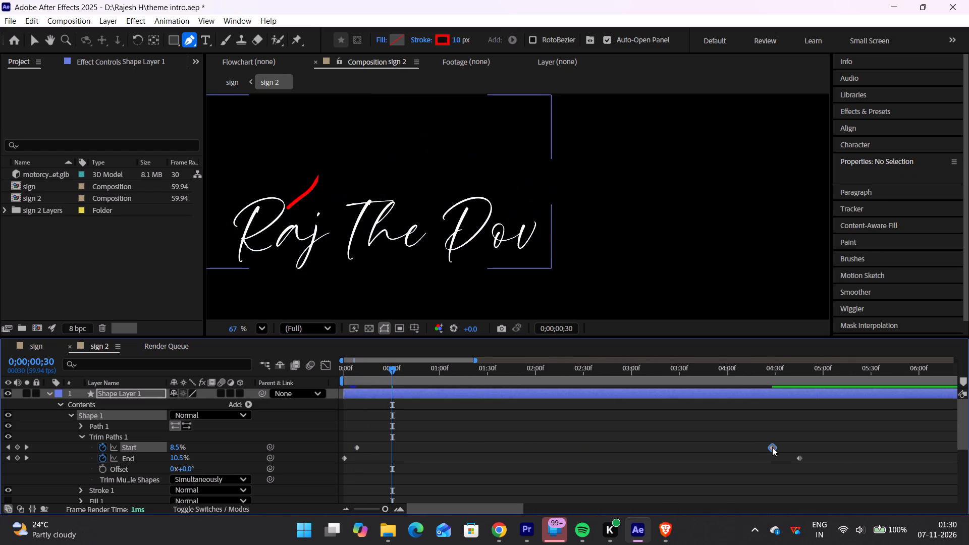
{"action": "left_click_drag", "start_coordinate": [772, 447], "coordinate": [779, 448]}
Preview the sign 2 animation from 0;00;00;00 until just past the last End keyframe to check the shortened stroke's travel.
{"action": "left_click_drag", "start_coordinate": [392, 370], "coordinate": [272, 370]}
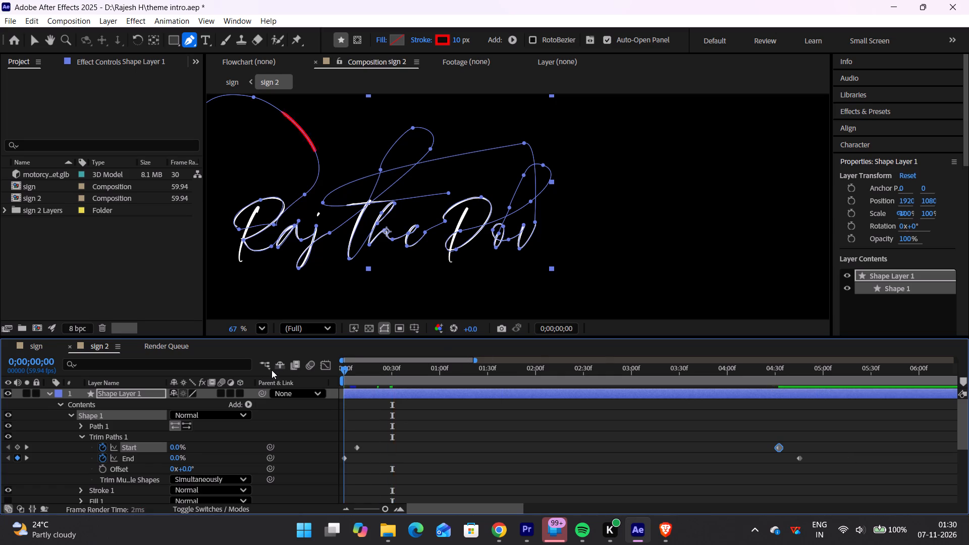
{"action": "left_click_drag", "start_coordinate": [272, 370], "coordinate": [267, 371]}
{"action": "key", "text": "space"}
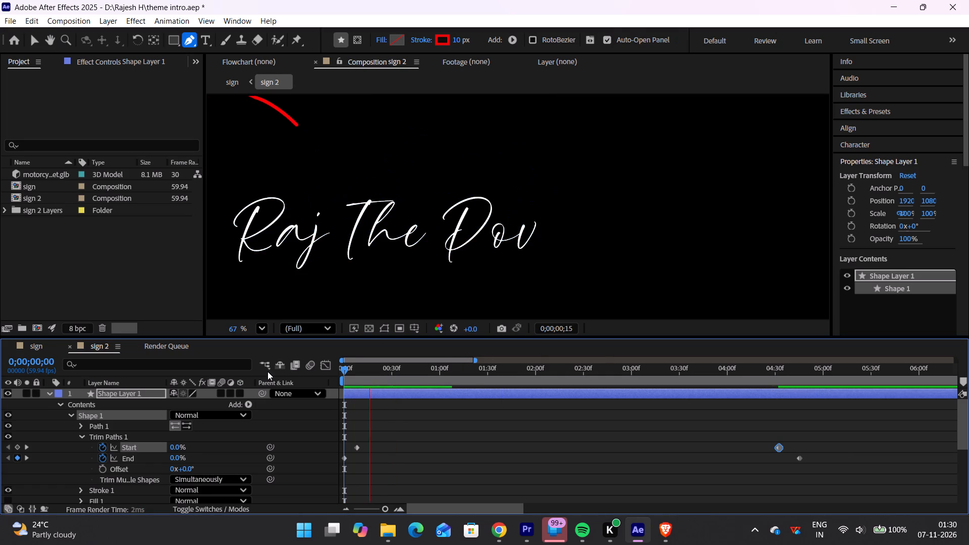
{"action": "key", "text": "space"}
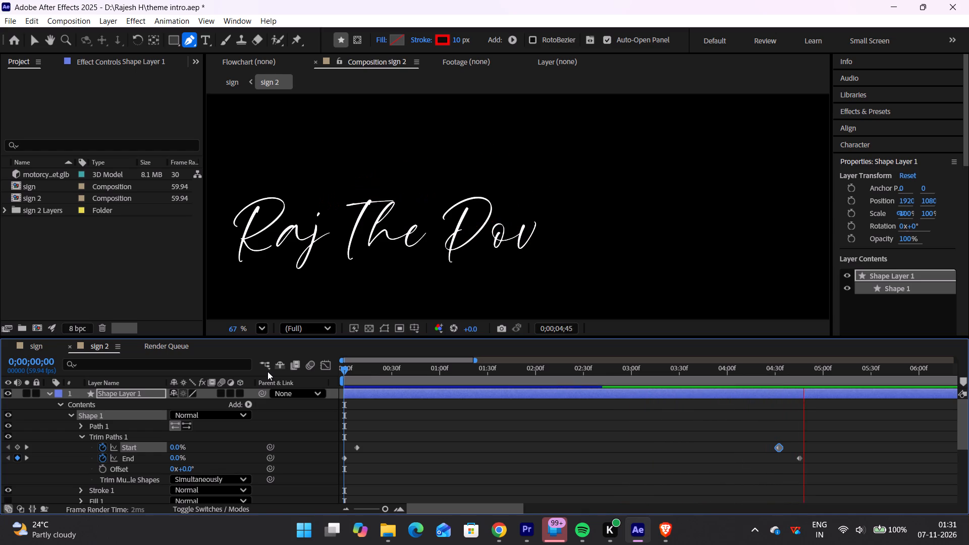
{"action": "key", "text": "space"}
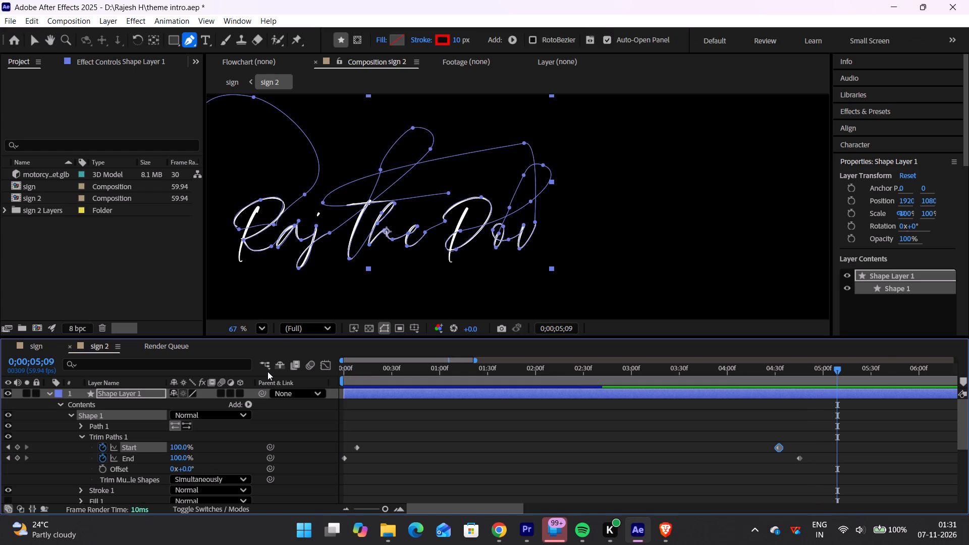
Switch to Brave and resume the signature animation tutorial at the pre-compose part.
{"action": "key", "text": "space"}
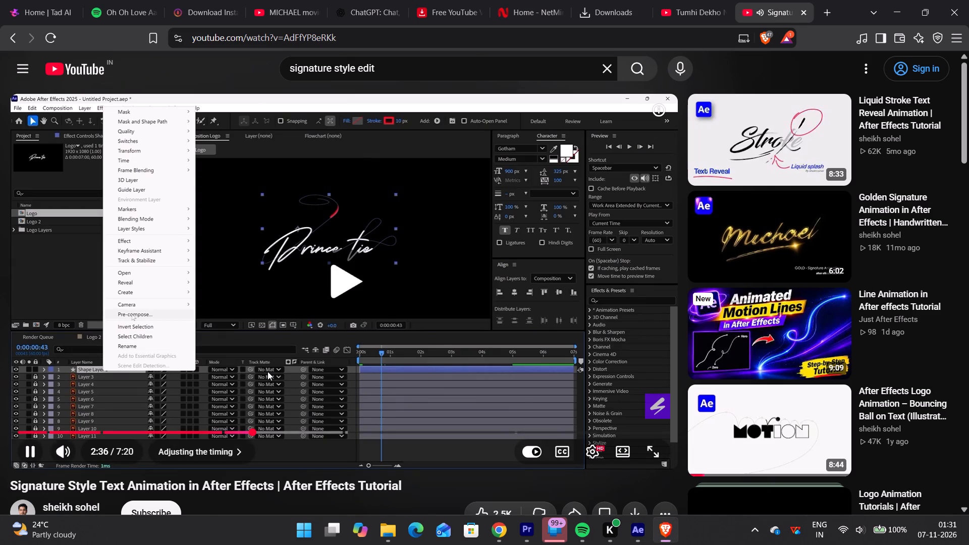
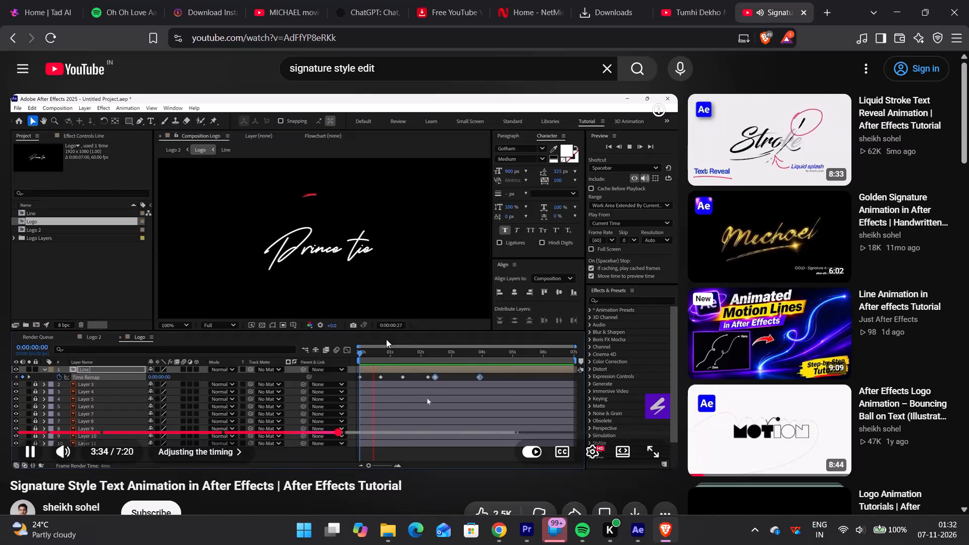
Pause the tutorial, return to After Effects, and preview the sign 2 animation from 0;00;00;00 through the last Start keyframe.
{"action": "left_click", "coordinate": [317, 339]}
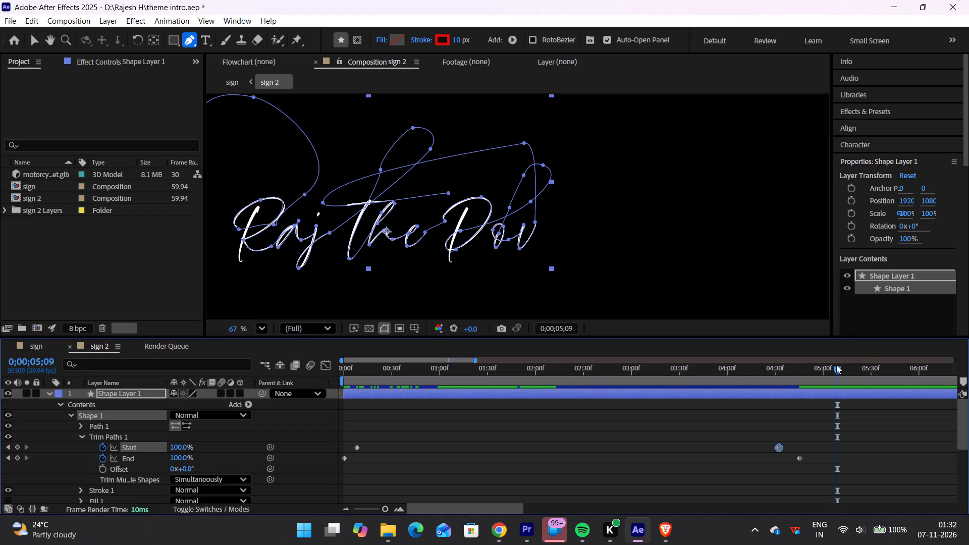
{"action": "left_click_drag", "start_coordinate": [836, 365], "coordinate": [691, 383]}
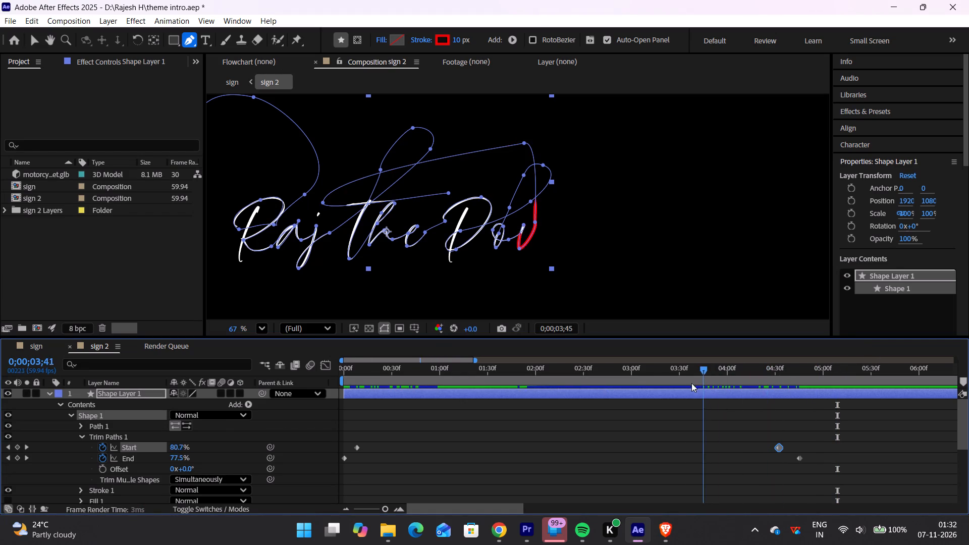
{"action": "left_click_drag", "start_coordinate": [691, 383], "coordinate": [445, 388]}
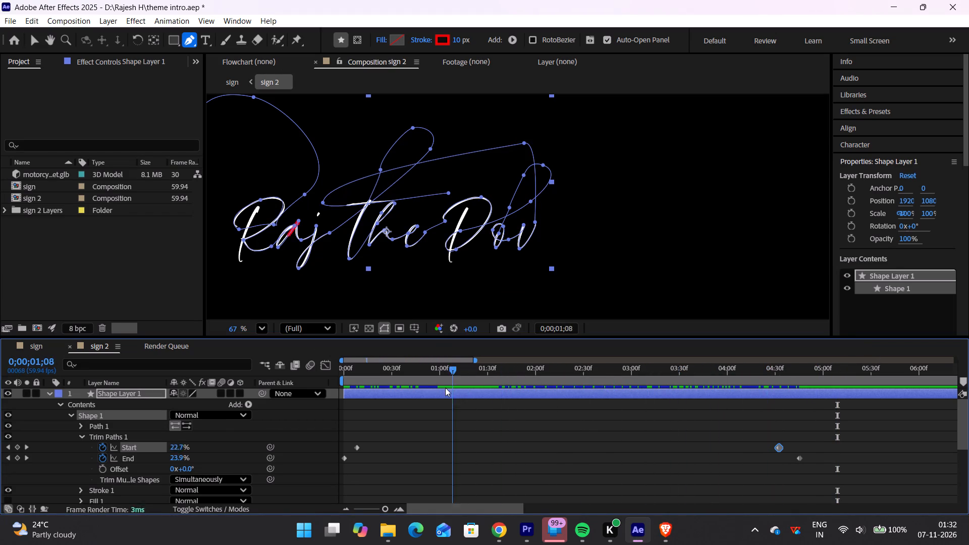
{"action": "left_click_drag", "start_coordinate": [445, 388], "coordinate": [306, 417]}
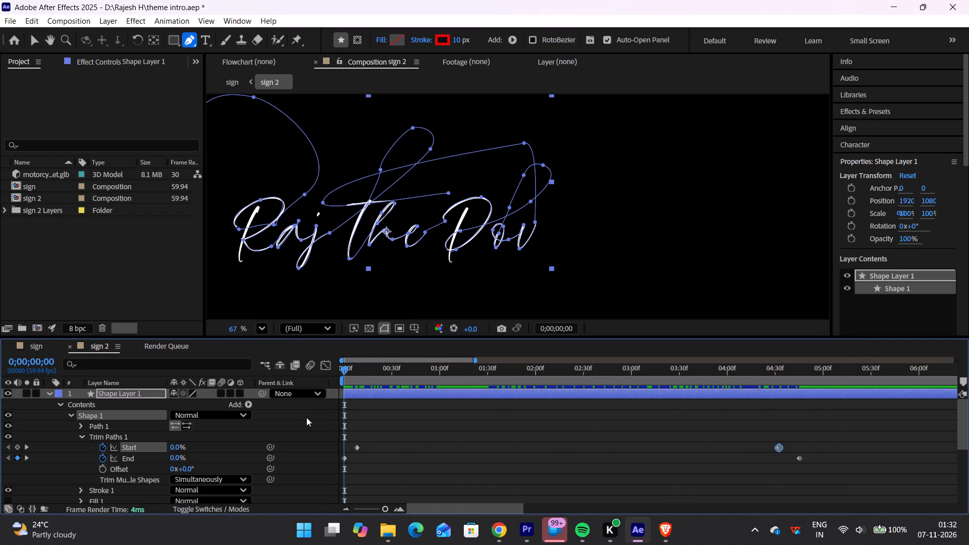
{"action": "key", "text": "space"}
{"action": "scroll", "coordinate": [316, 255], "scroll_direction": "down", "scroll_amount": 2, "text": "ctrl"}
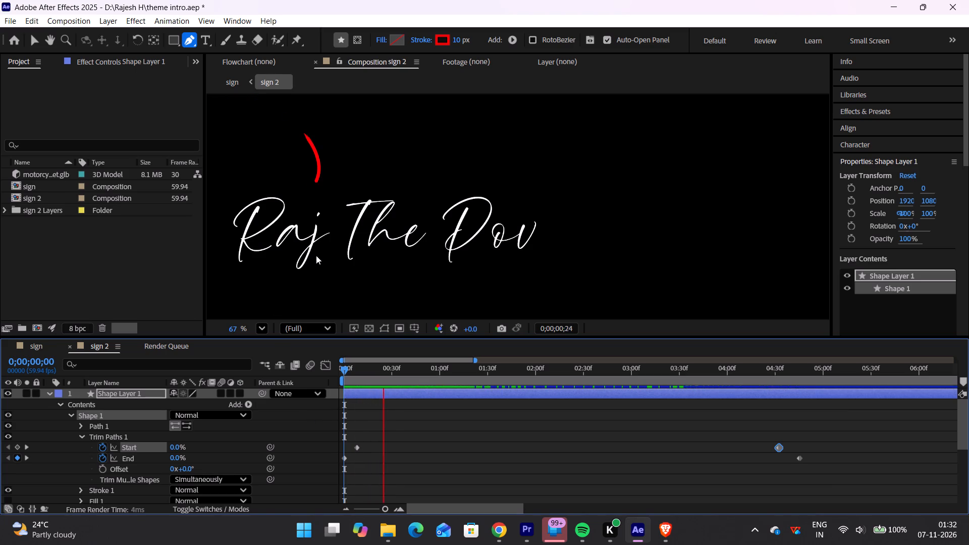
{"action": "scroll", "coordinate": [316, 255], "scroll_direction": "down", "scroll_amount": 1, "text": "ctrl"}
{"action": "scroll", "coordinate": [376, 178], "scroll_direction": "down", "scroll_amount": 5, "text": "ctrl"}
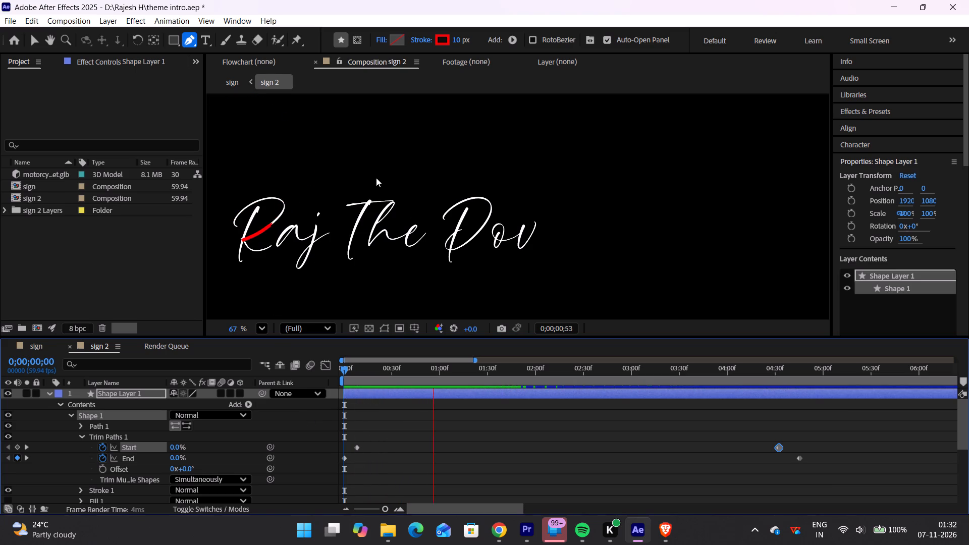
{"action": "scroll", "coordinate": [376, 178], "scroll_direction": "down", "scroll_amount": 1, "text": "ctrl"}
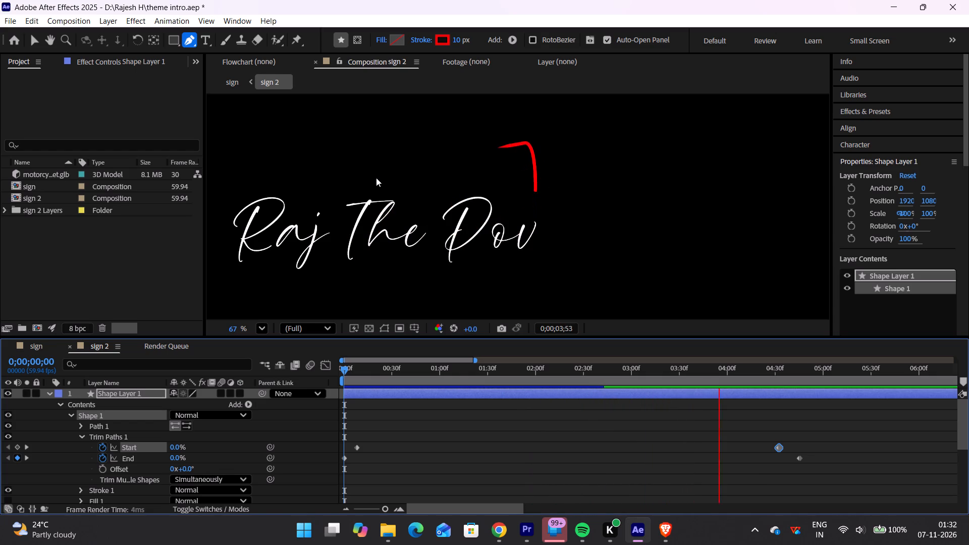
{"action": "key", "text": "space"}
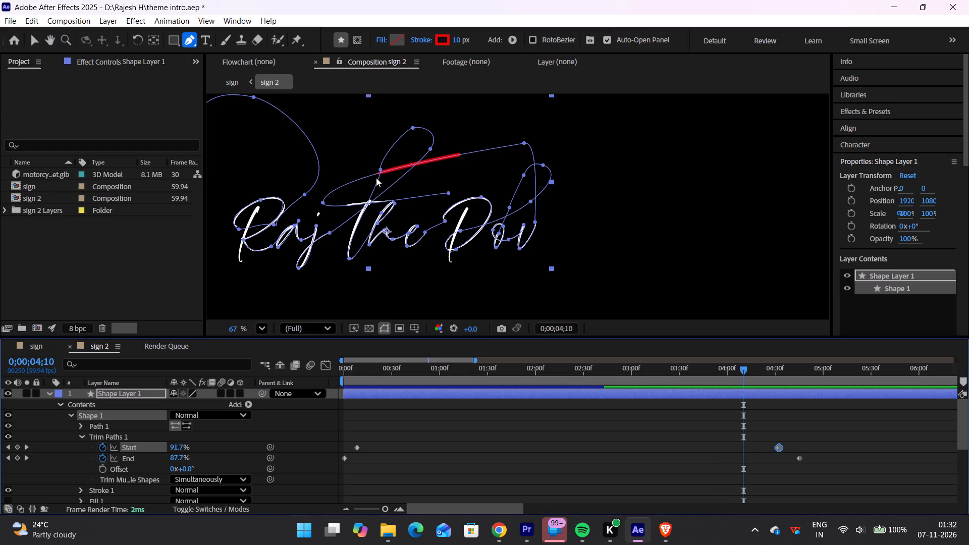
{"action": "key", "text": "space"}
{"action": "key", "text": "space"}
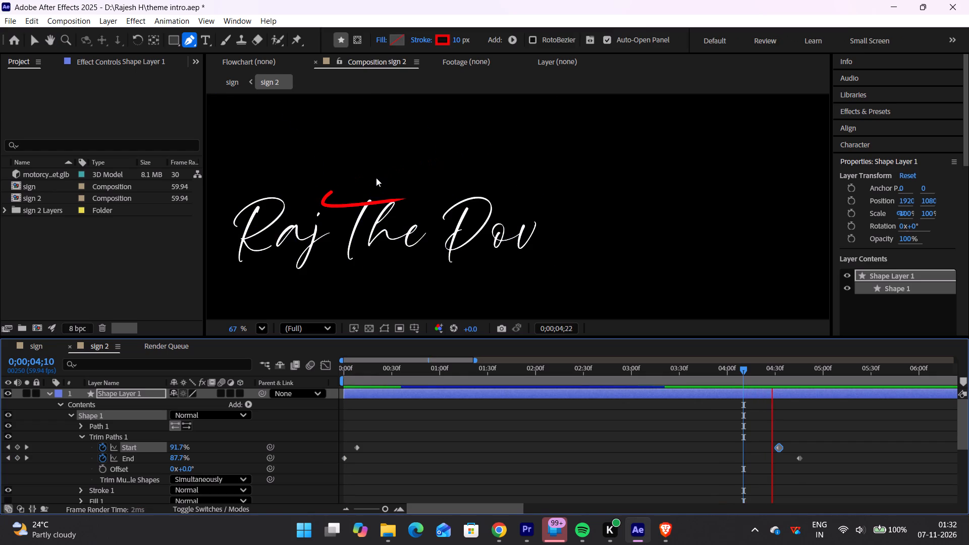
{"action": "key", "text": "space"}
{"action": "key", "text": "space"}
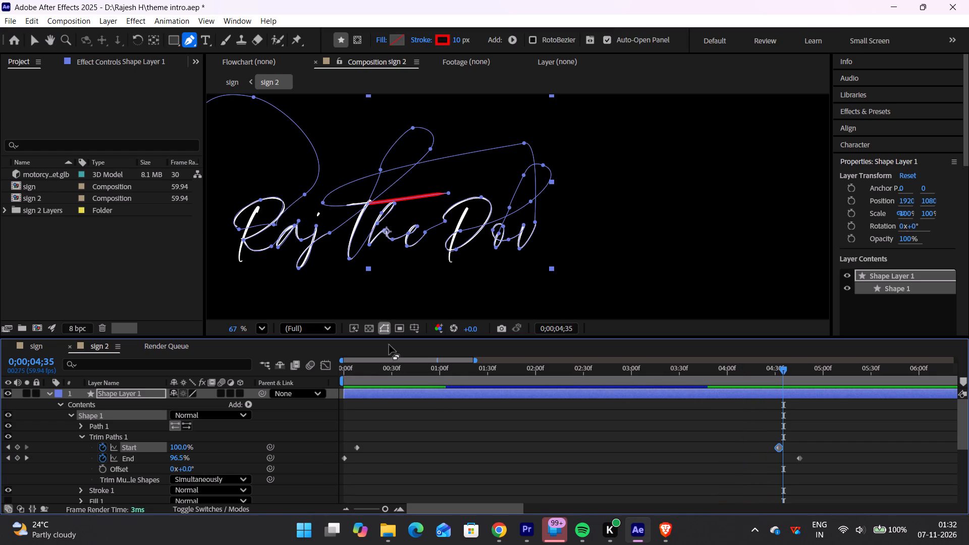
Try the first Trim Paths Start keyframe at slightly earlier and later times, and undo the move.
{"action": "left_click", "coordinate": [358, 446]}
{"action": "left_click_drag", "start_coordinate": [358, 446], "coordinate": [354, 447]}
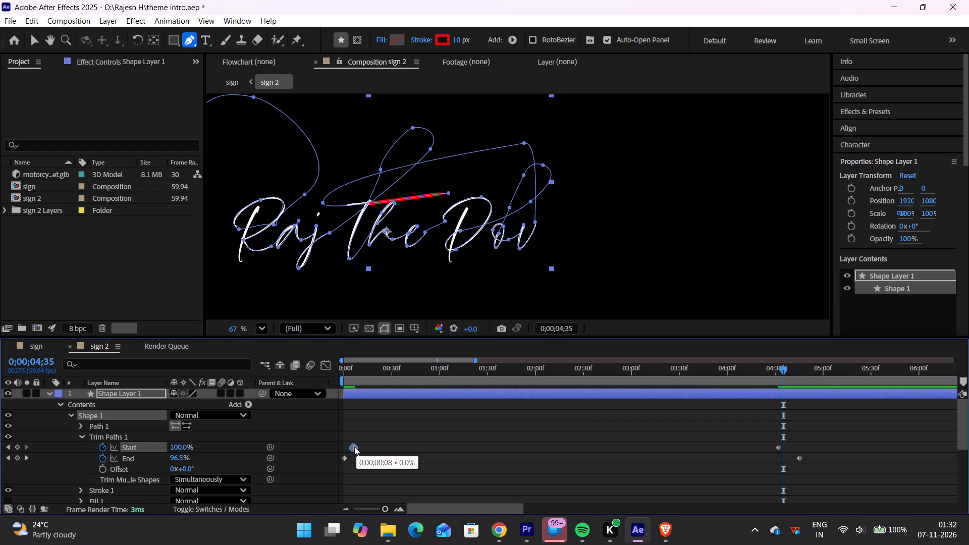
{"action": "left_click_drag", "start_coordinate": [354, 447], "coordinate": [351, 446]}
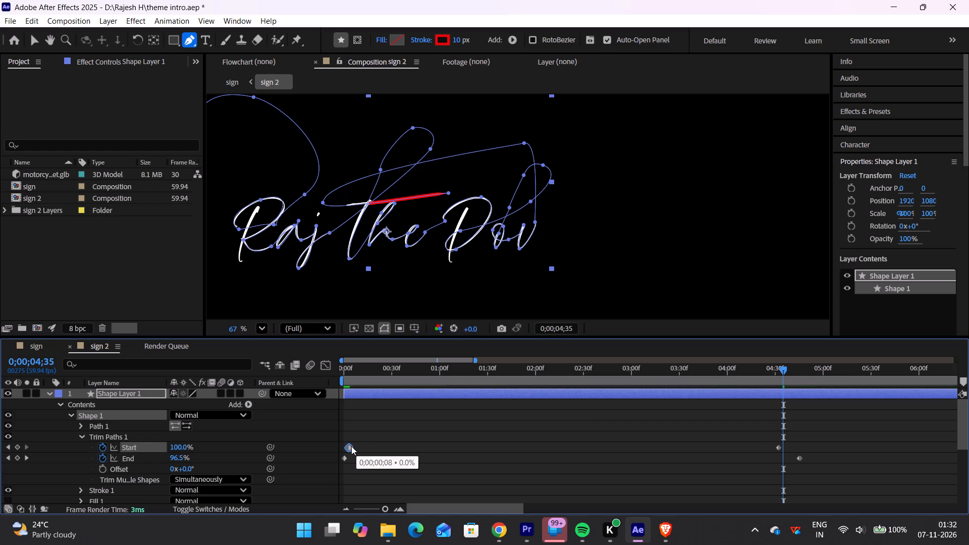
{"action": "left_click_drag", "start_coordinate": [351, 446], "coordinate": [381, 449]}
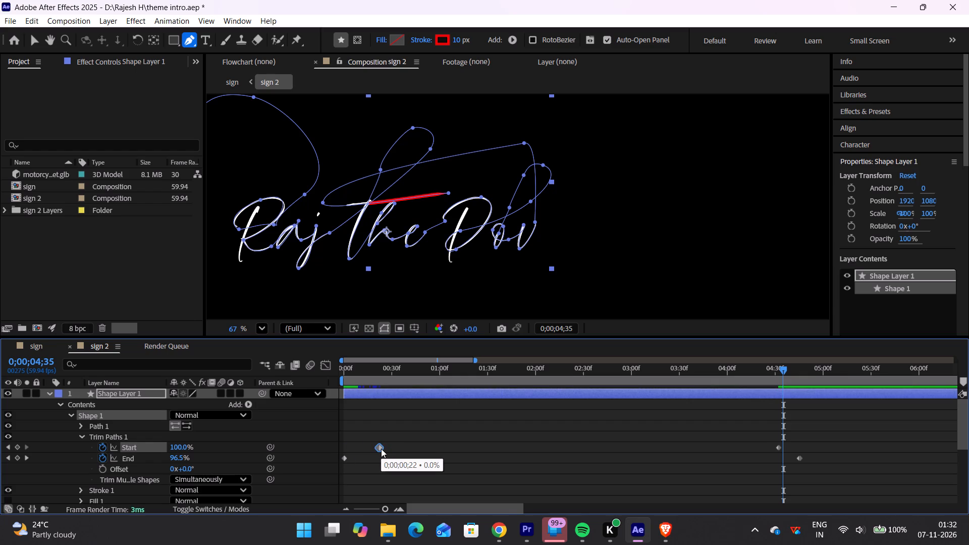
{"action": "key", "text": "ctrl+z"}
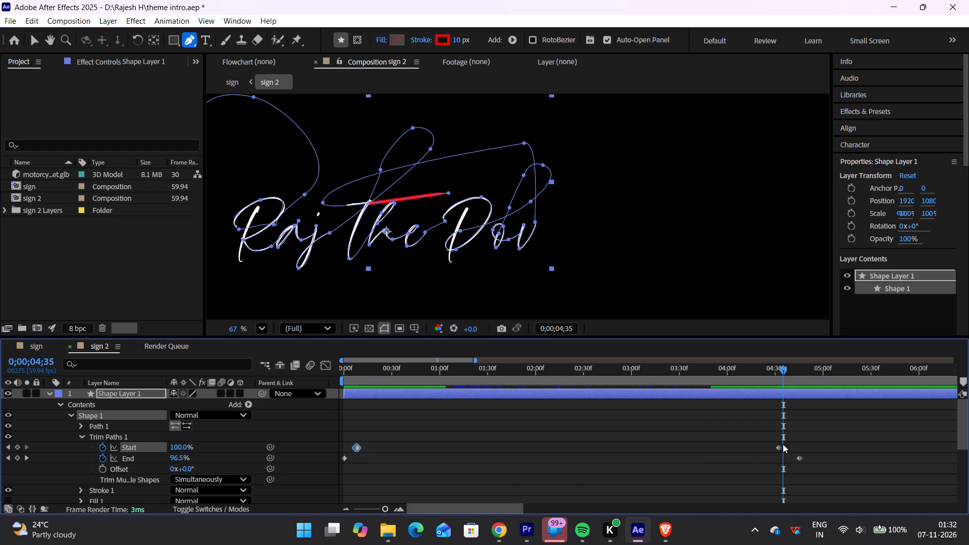
Move the last Trim Paths Start keyframe slightly later, to just past 0;00;04;35.
{"action": "left_click_drag", "start_coordinate": [779, 445], "coordinate": [784, 445]}
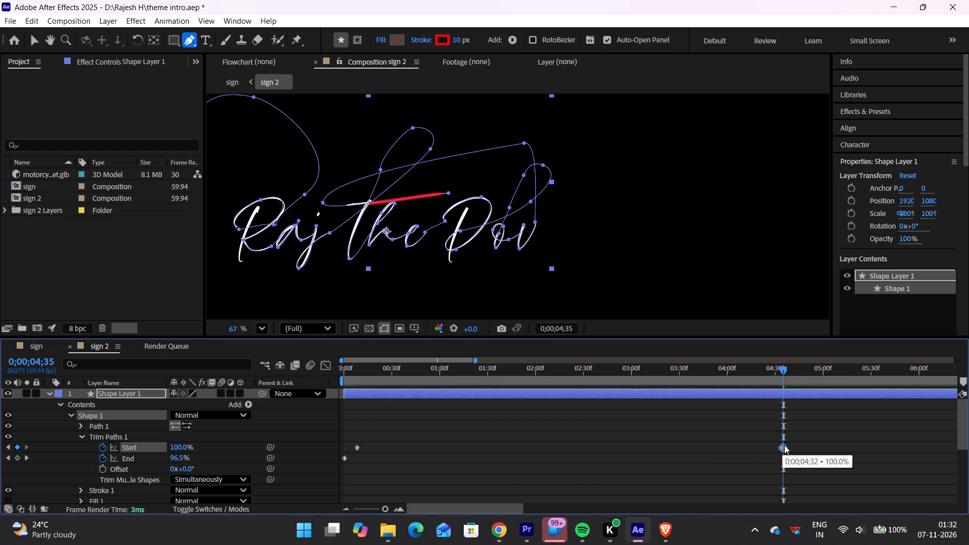
{"action": "left_click_drag", "start_coordinate": [784, 445], "coordinate": [786, 444]}
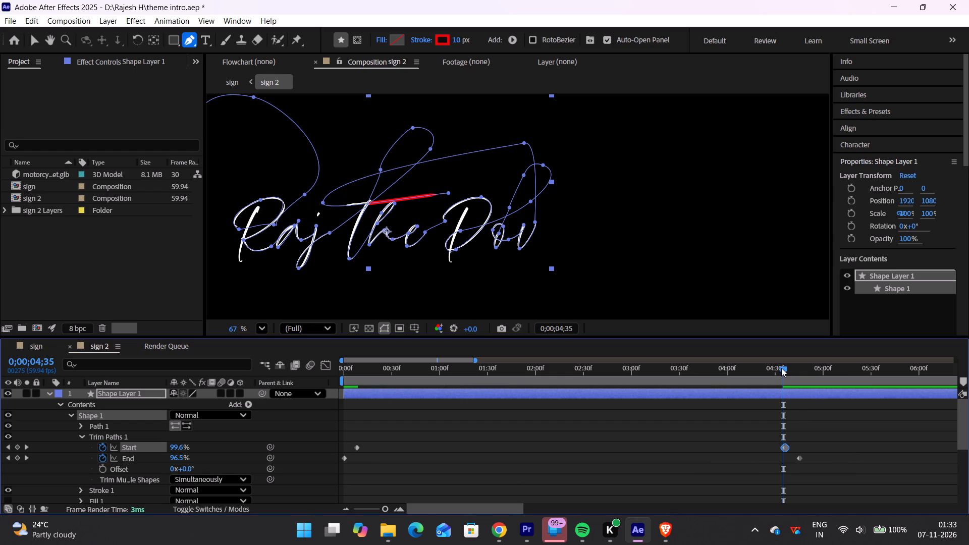
Scrub back and forth through the sign 2 timeline to check the red stroke's length along the signature.
{"action": "left_click_drag", "start_coordinate": [781, 368], "coordinate": [763, 365]}
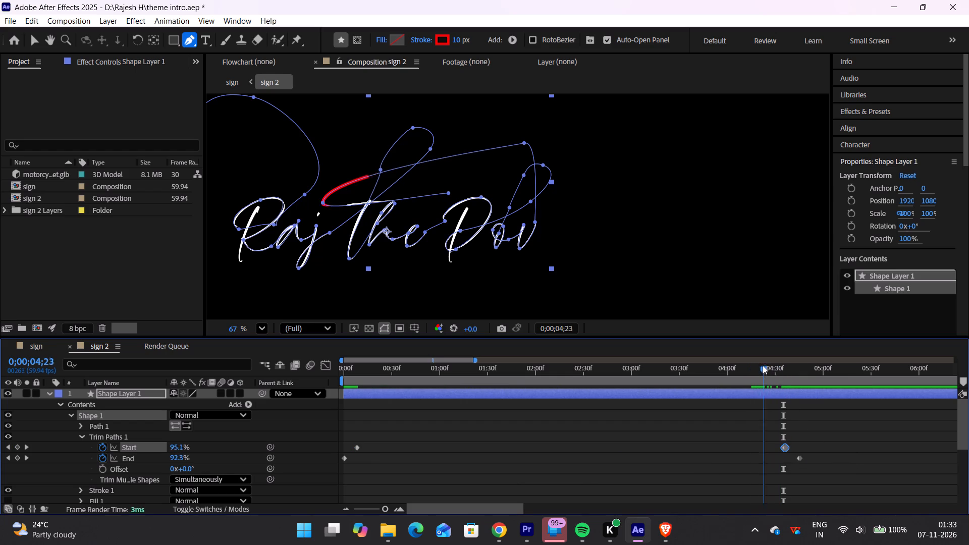
{"action": "left_click_drag", "start_coordinate": [763, 365], "coordinate": [795, 362]}
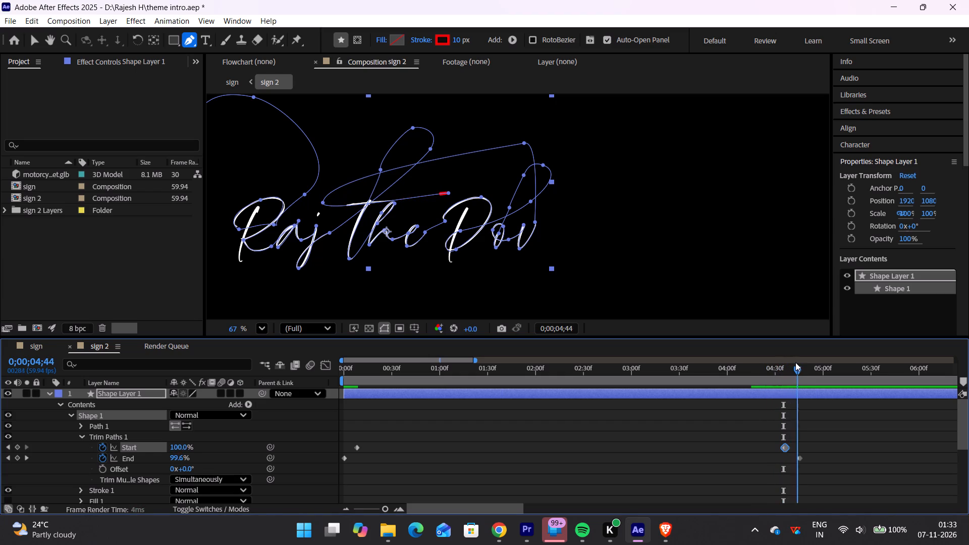
{"action": "left_click_drag", "start_coordinate": [795, 362], "coordinate": [618, 421]}
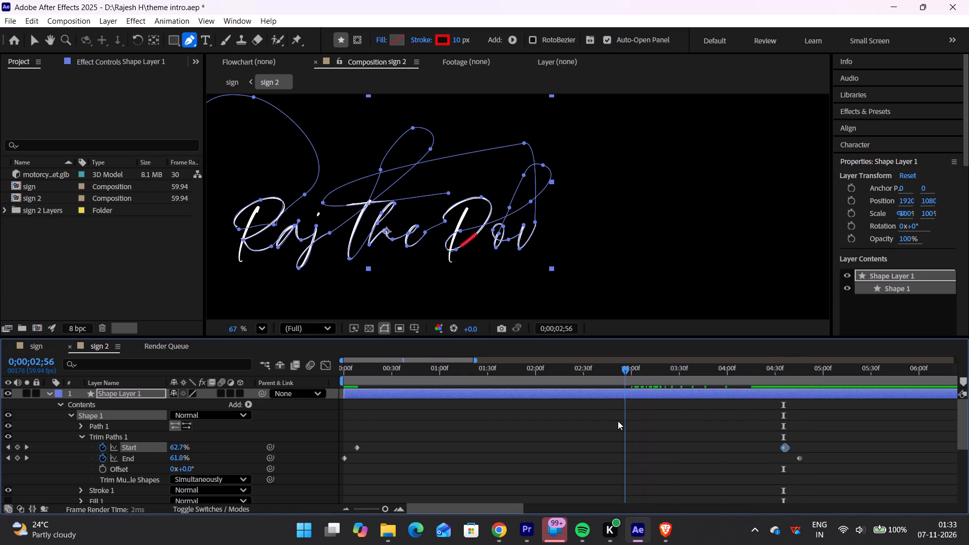
{"action": "left_click_drag", "start_coordinate": [618, 421], "coordinate": [373, 402]}
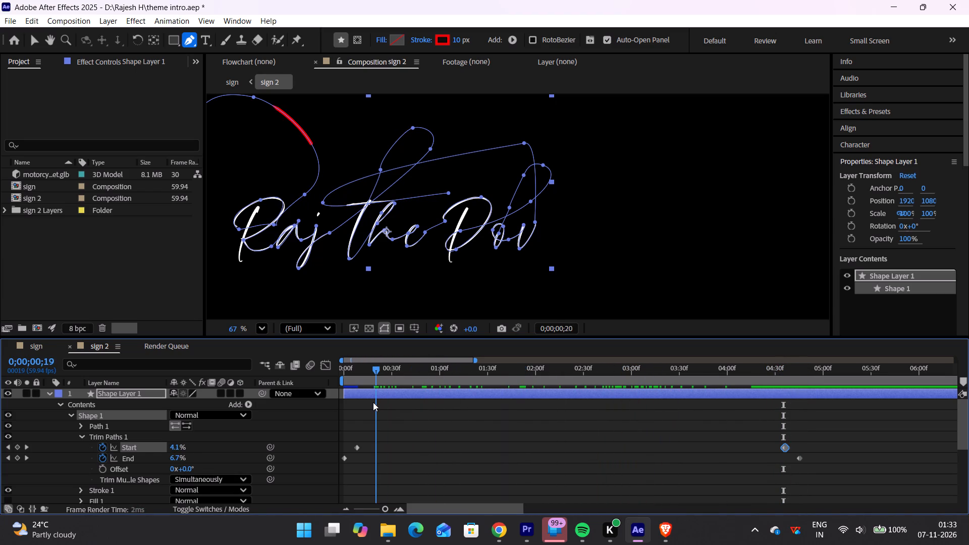
{"action": "left_click_drag", "start_coordinate": [373, 402], "coordinate": [458, 389]}
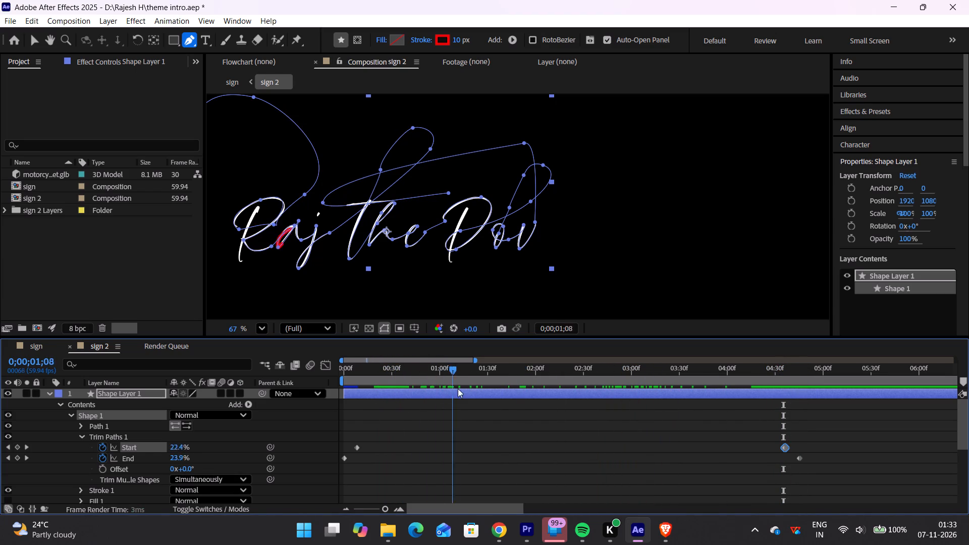
{"action": "left_click_drag", "start_coordinate": [458, 389], "coordinate": [774, 439]}
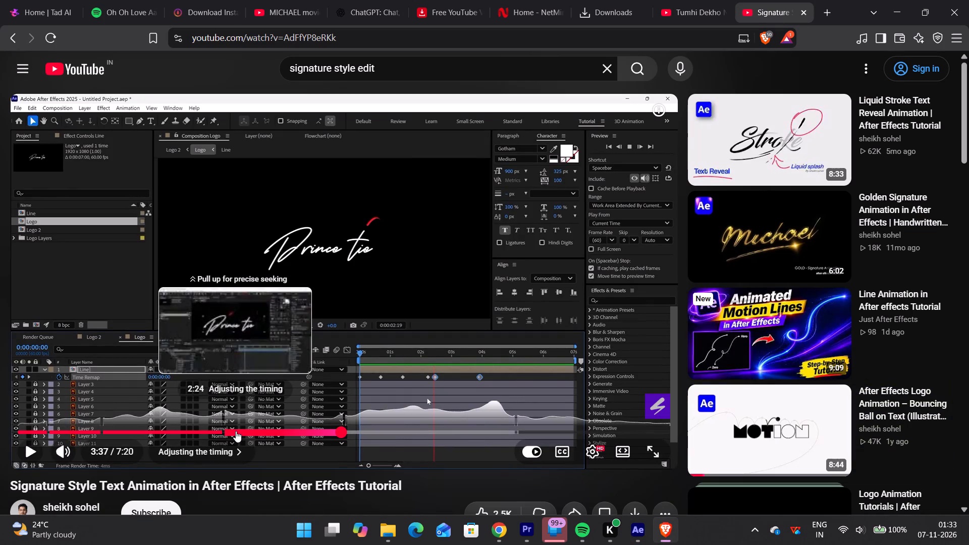
Switch to Brave and replay the tutorial's "Adjusting the timing" section from about 2:24, pausing to check the keyframe placement.
{"action": "left_click", "coordinate": [236, 431]}
{"action": "left_click", "coordinate": [315, 308]}
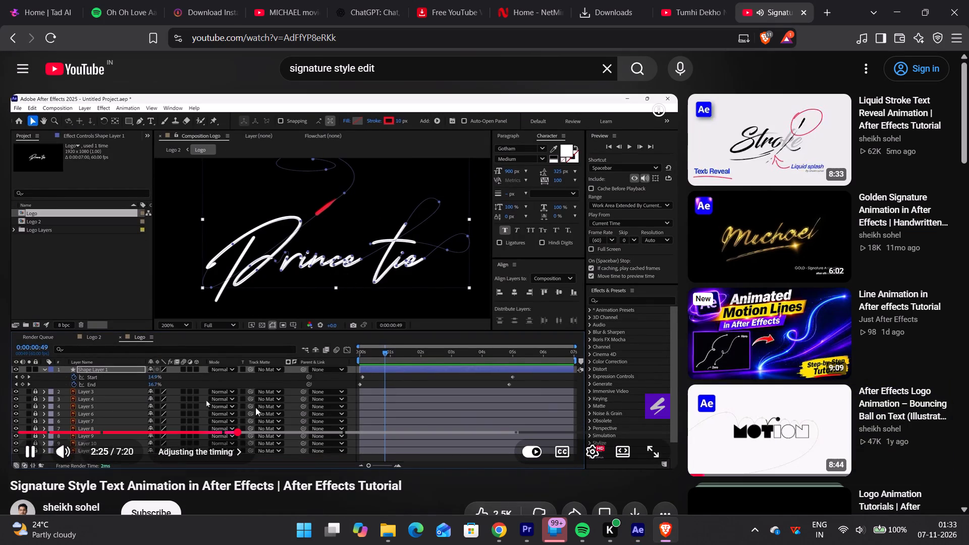
{"action": "left_click", "coordinate": [372, 370]}
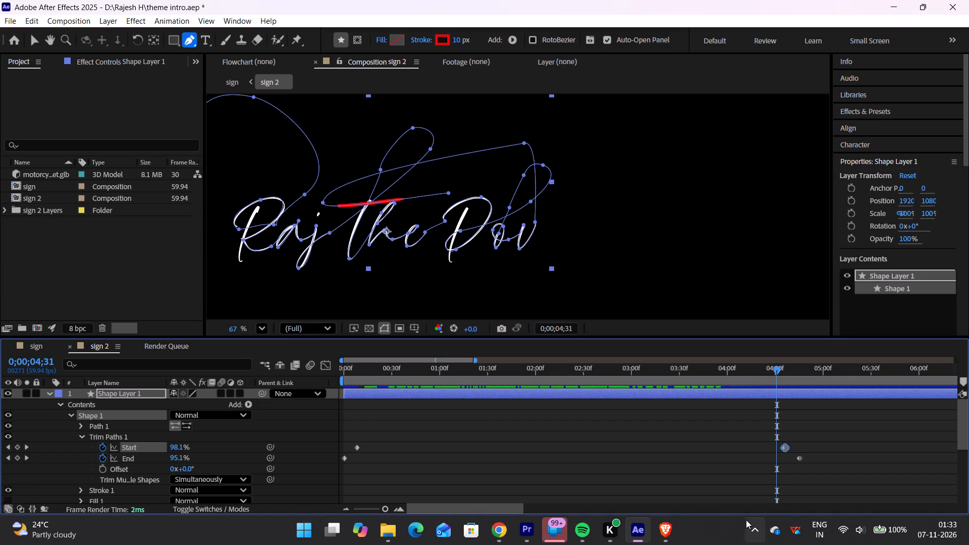
In After Effects, move the last Trim Paths End keyframe earlier, to just before 0;00;04;31.
{"action": "left_click_drag", "start_coordinate": [798, 457], "coordinate": [785, 458]}
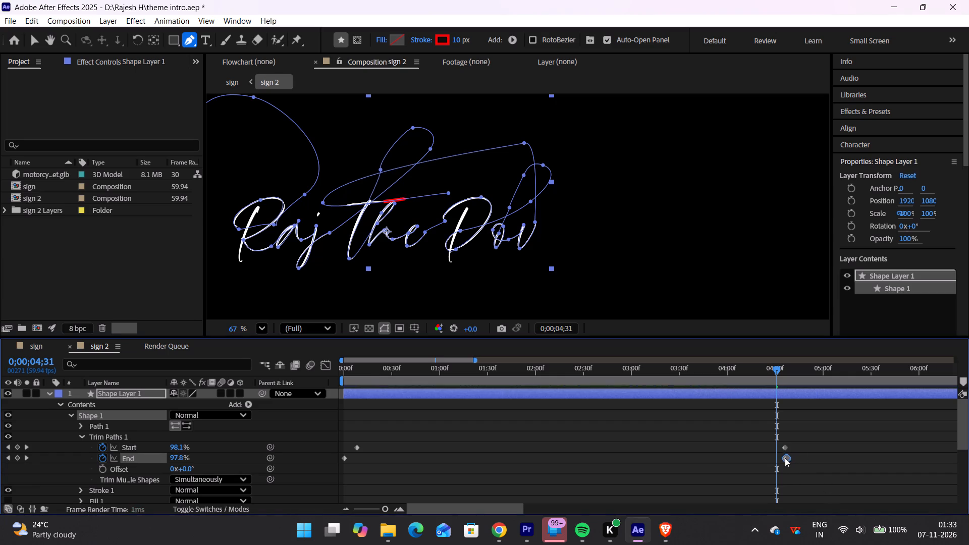
{"action": "left_click_drag", "start_coordinate": [785, 458], "coordinate": [773, 460]}
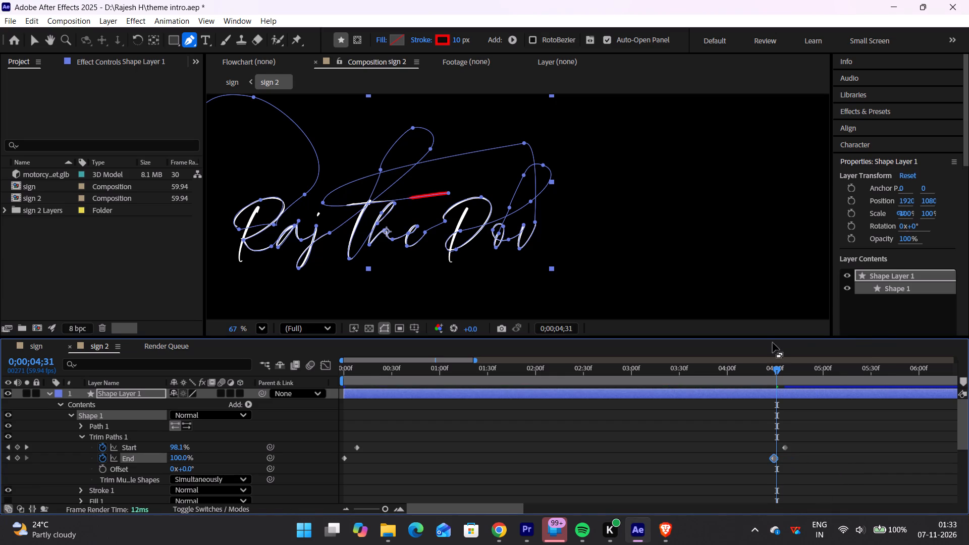
Preview and scrub the opening of the sign 2 animation, up to about 0;00;00;33, to check the stroke's entry into the R.
{"action": "left_click_drag", "start_coordinate": [774, 371], "coordinate": [348, 408]}
{"action": "key", "text": "space"}
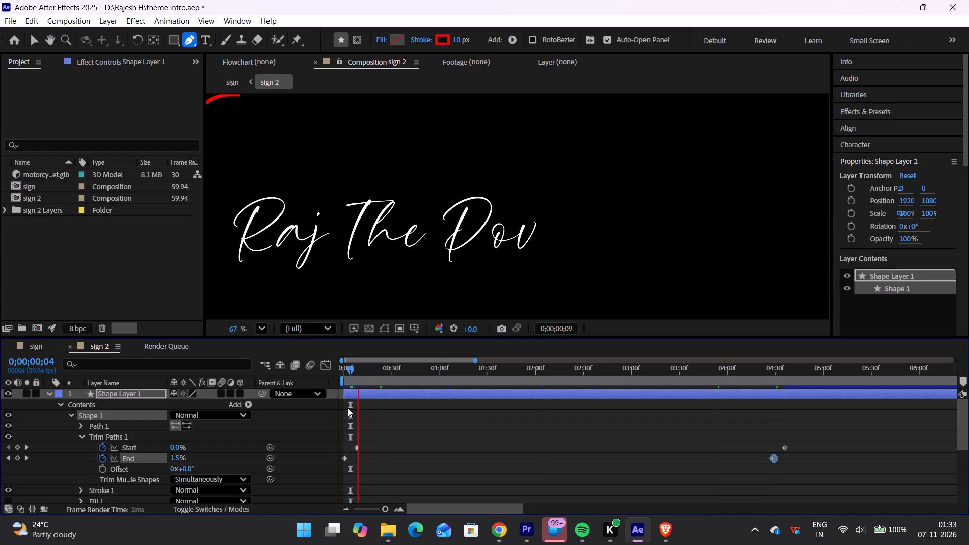
{"action": "key", "text": "space"}
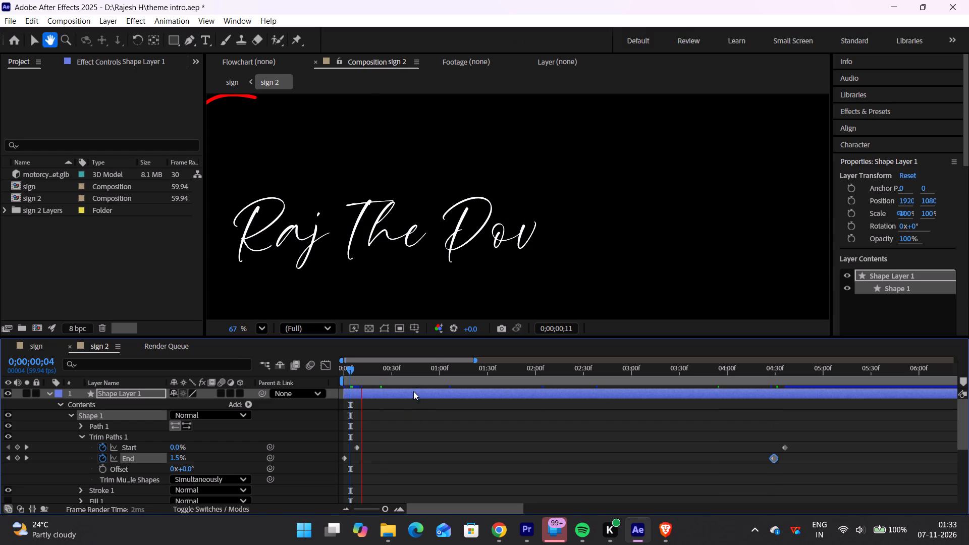
{"action": "left_click_drag", "start_coordinate": [361, 369], "coordinate": [395, 370]}
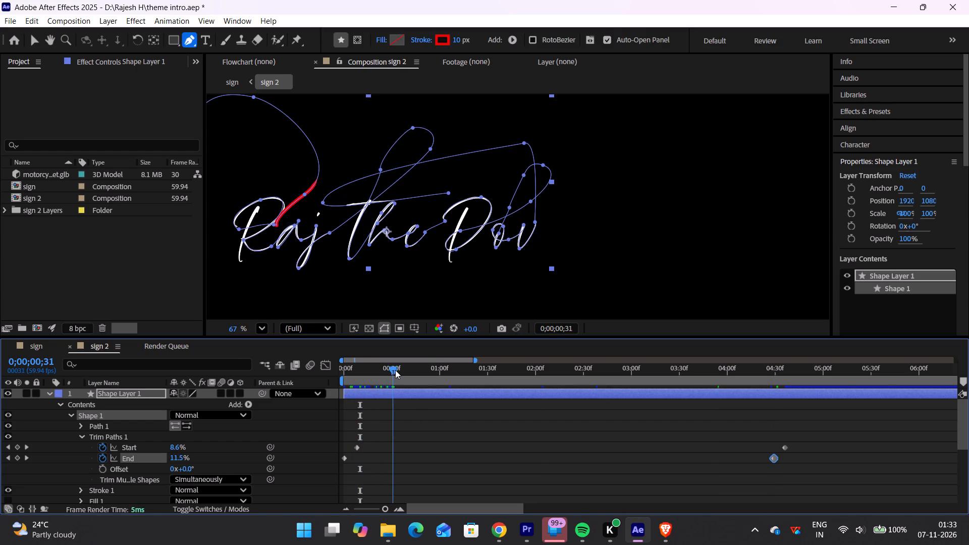
{"action": "left_click_drag", "start_coordinate": [395, 370], "coordinate": [398, 371]}
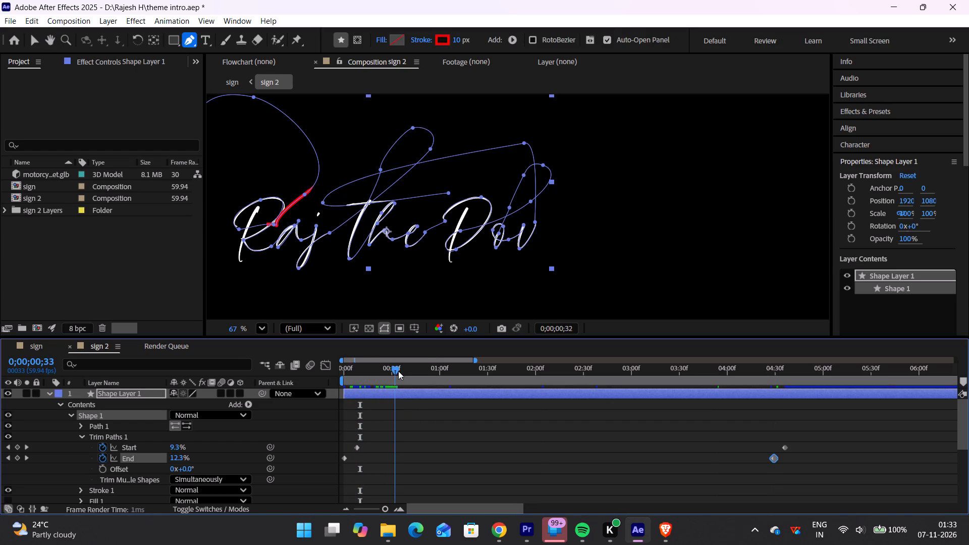
{"action": "left_click_drag", "start_coordinate": [398, 371], "coordinate": [383, 374]}
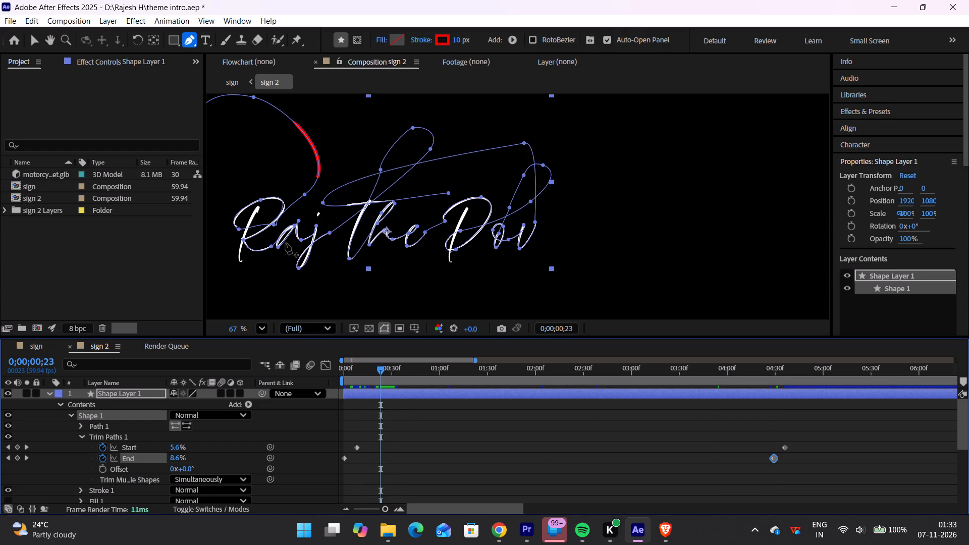
Reshape the path point at the middle of the R by realigning its two Bezier handles into a smooth diagonal toward the lead-in curve.
{"action": "scroll", "coordinate": [275, 229], "scroll_direction": "up", "scroll_amount": 9, "text": "ctrl"}
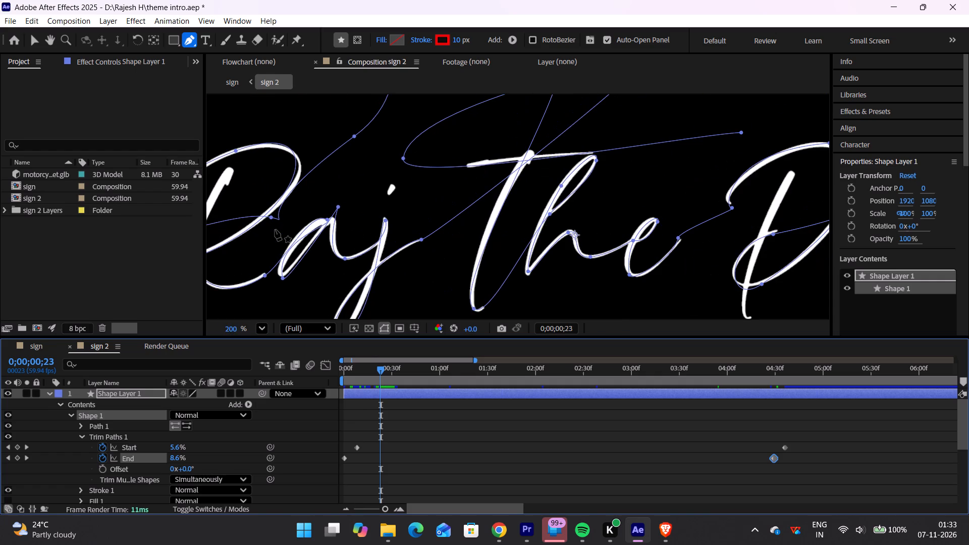
{"action": "scroll", "coordinate": [275, 229], "scroll_direction": "down", "scroll_amount": 5, "text": "ctrl"}
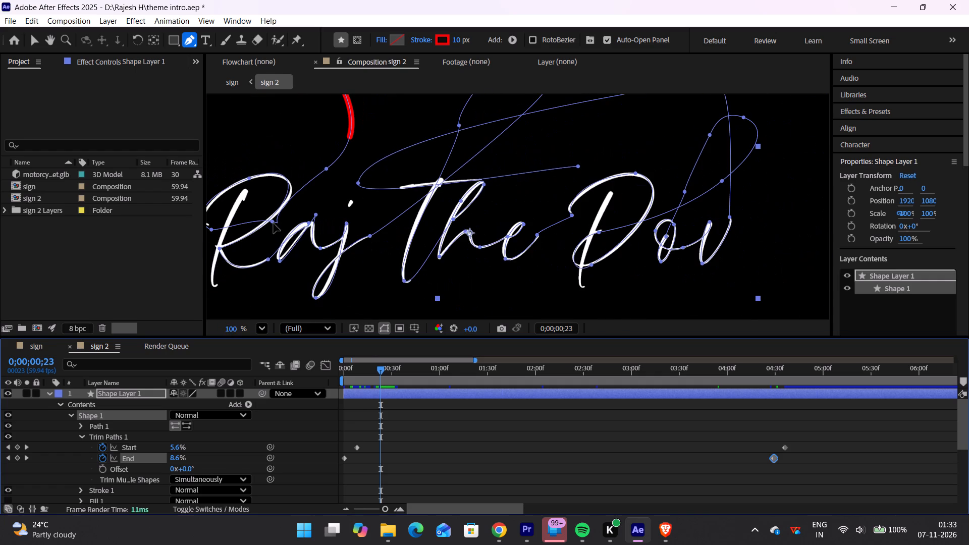
{"action": "left_click", "coordinate": [274, 221]}
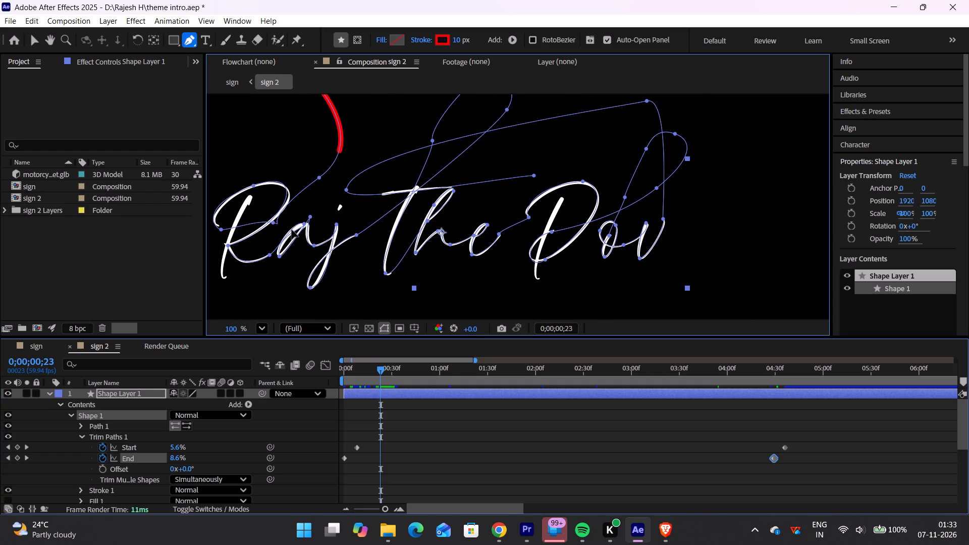
{"action": "left_click", "coordinate": [288, 227]}
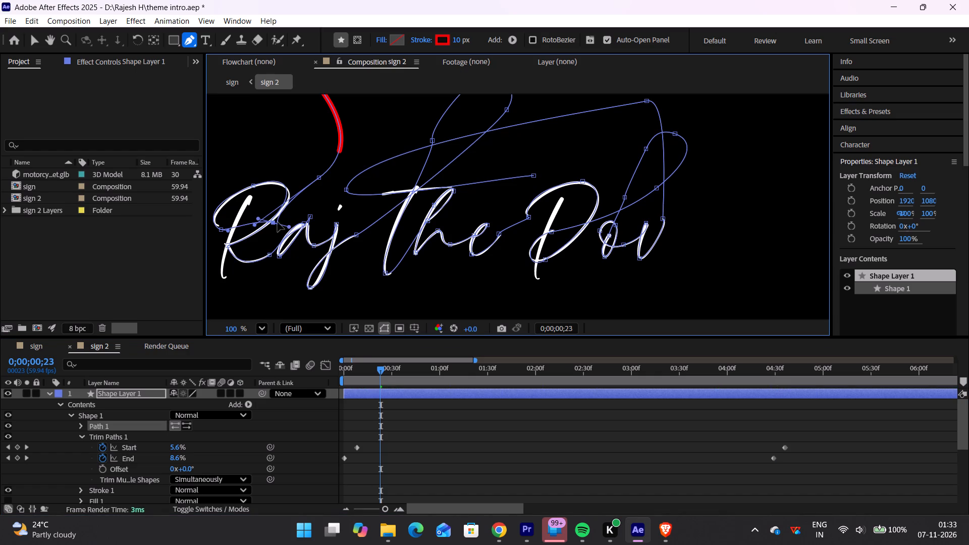
{"action": "left_click_drag", "start_coordinate": [259, 217], "coordinate": [268, 213]}
{"action": "left_click_drag", "start_coordinate": [268, 213], "coordinate": [263, 231]}
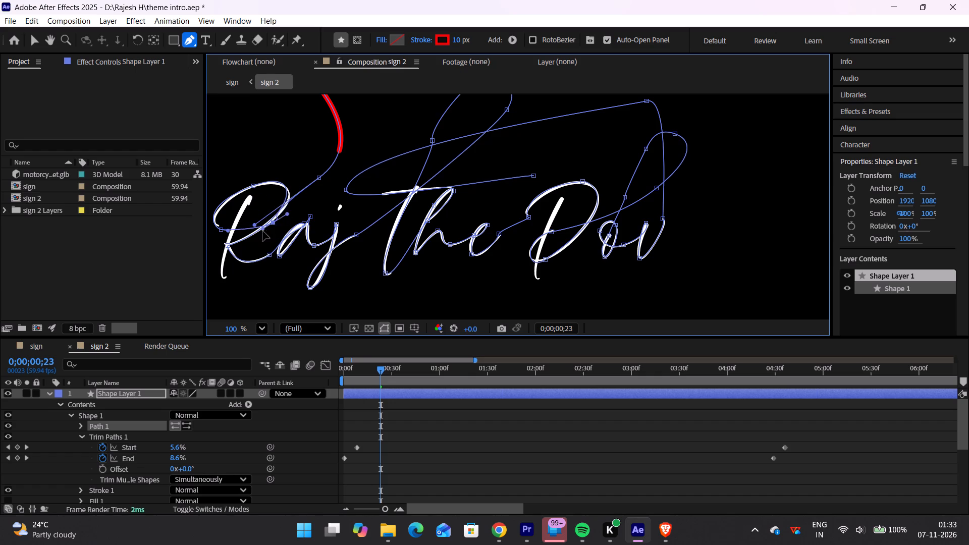
{"action": "left_click_drag", "start_coordinate": [263, 231], "coordinate": [228, 250]}
{"action": "left_click_drag", "start_coordinate": [228, 250], "coordinate": [238, 244]}
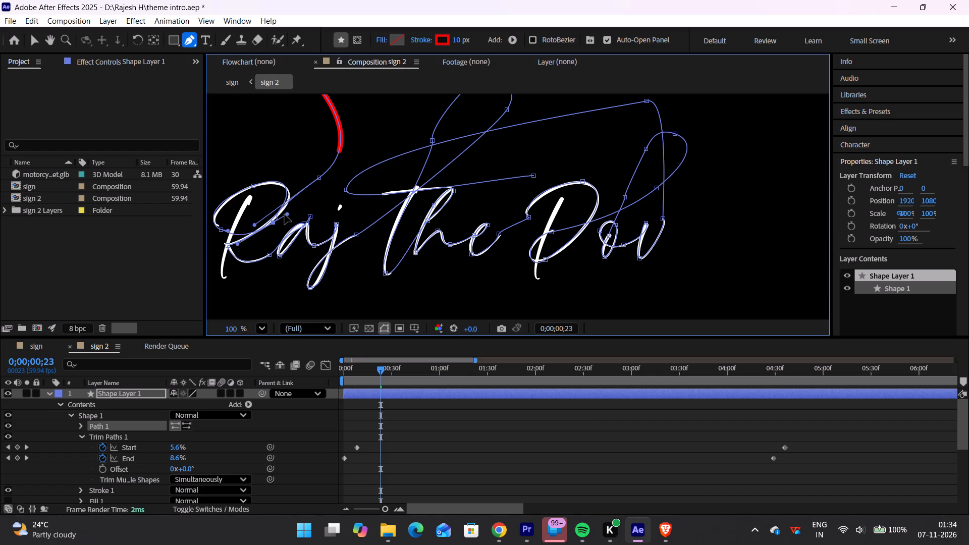
{"action": "left_click_drag", "start_coordinate": [287, 214], "coordinate": [290, 212]}
{"action": "left_click_drag", "start_coordinate": [290, 212], "coordinate": [304, 203]}
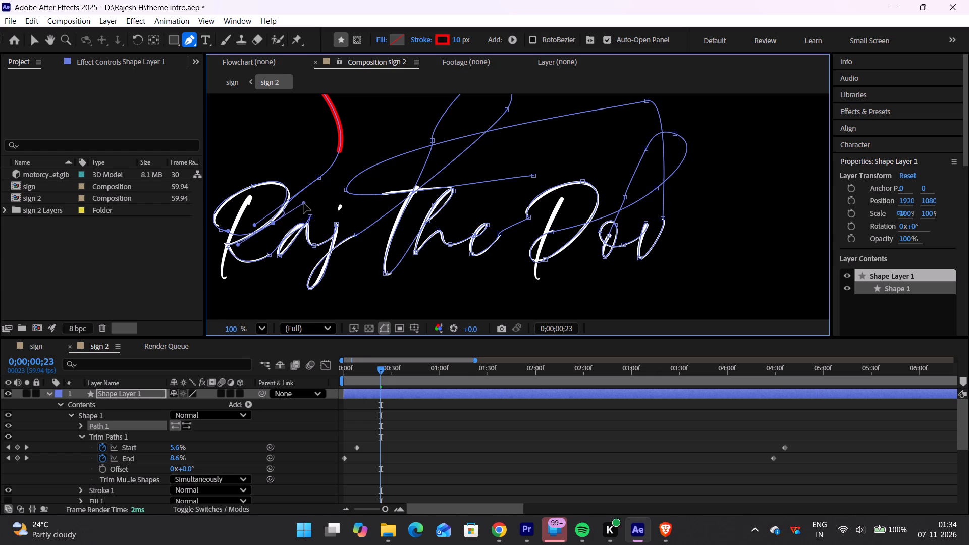
{"action": "left_click_drag", "start_coordinate": [304, 203], "coordinate": [316, 196]}
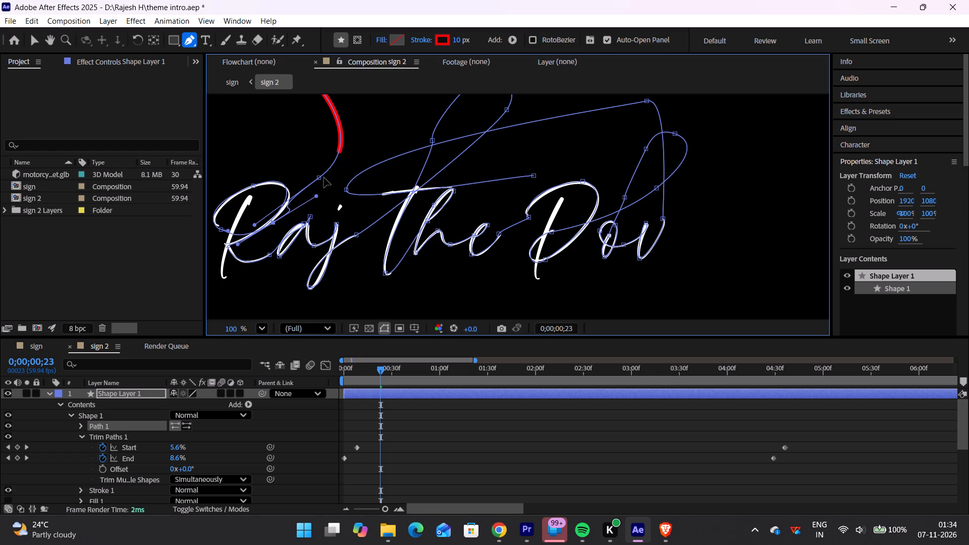
Nudge the path point above the "aj" slightly outward and adjust its handles so the lead-in curve flows smoothly into the R.
{"action": "left_click", "coordinate": [323, 178]}
{"action": "left_click_drag", "start_coordinate": [323, 178], "coordinate": [331, 176]}
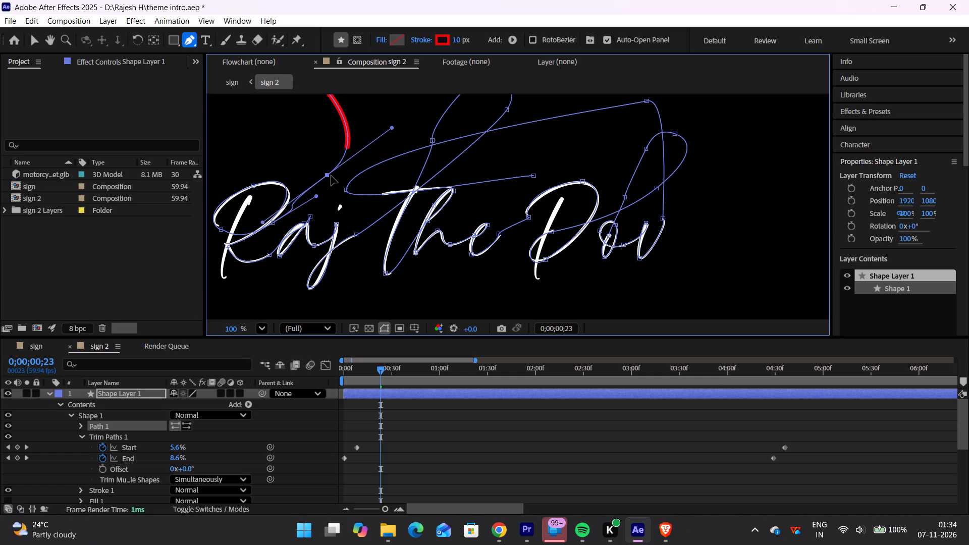
{"action": "left_click_drag", "start_coordinate": [331, 176], "coordinate": [334, 178]}
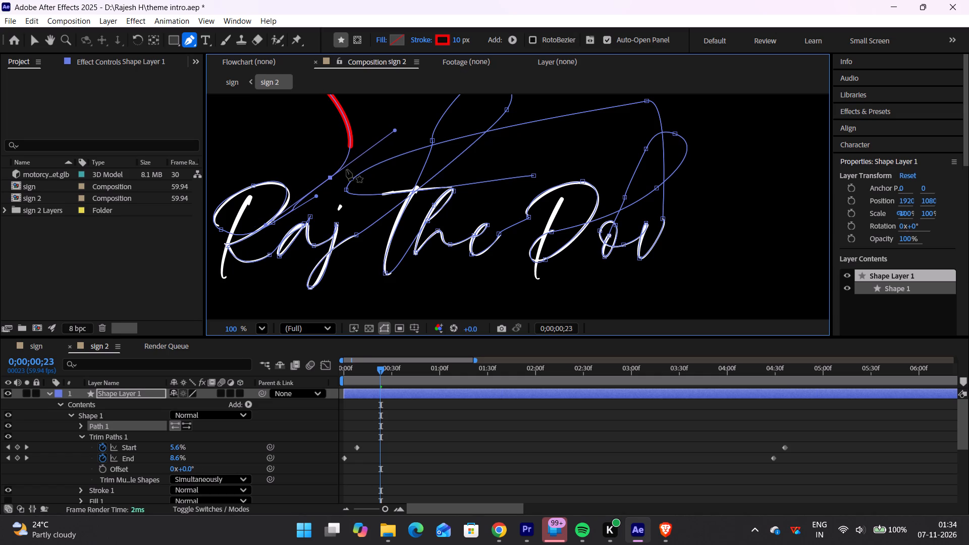
{"action": "left_click_drag", "start_coordinate": [396, 130], "coordinate": [386, 133]}
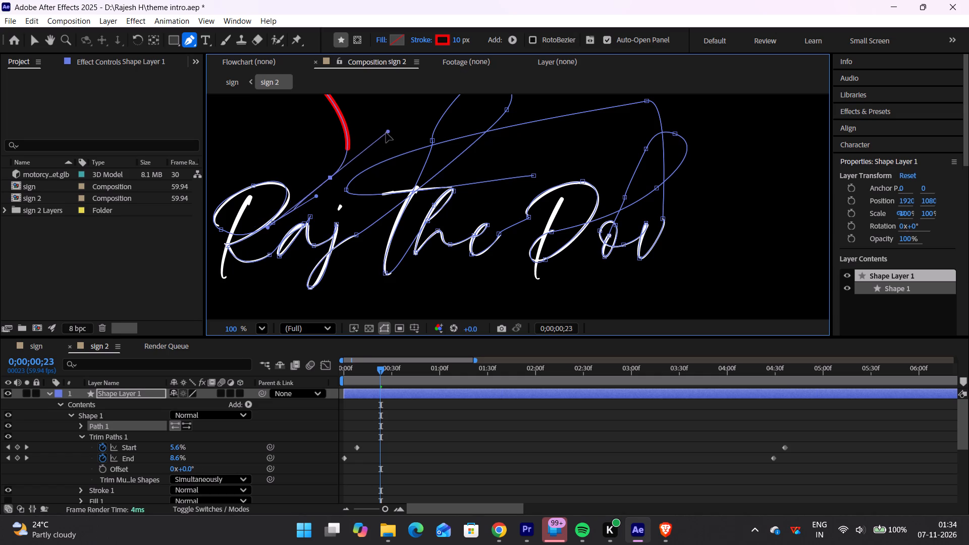
{"action": "left_click_drag", "start_coordinate": [386, 133], "coordinate": [378, 134]}
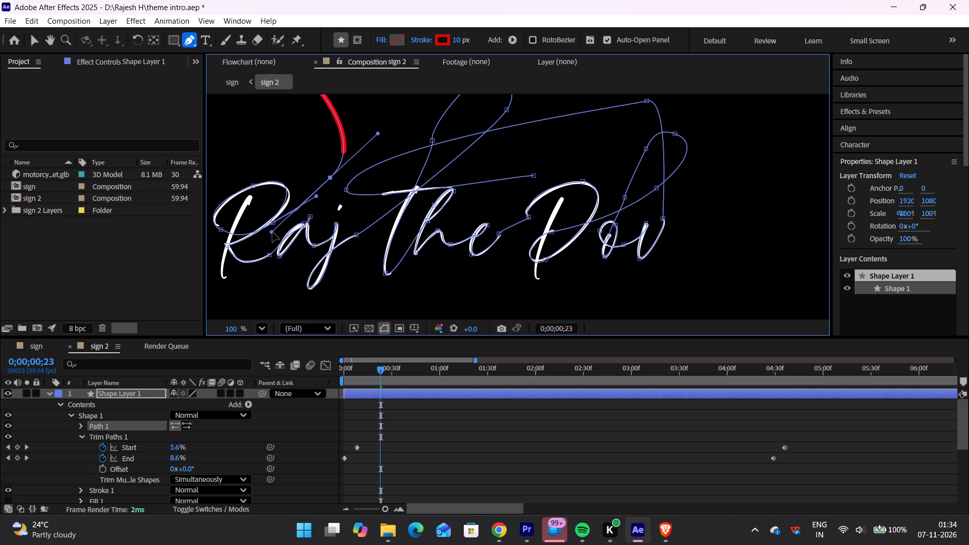
{"action": "left_click_drag", "start_coordinate": [272, 232], "coordinate": [283, 211]}
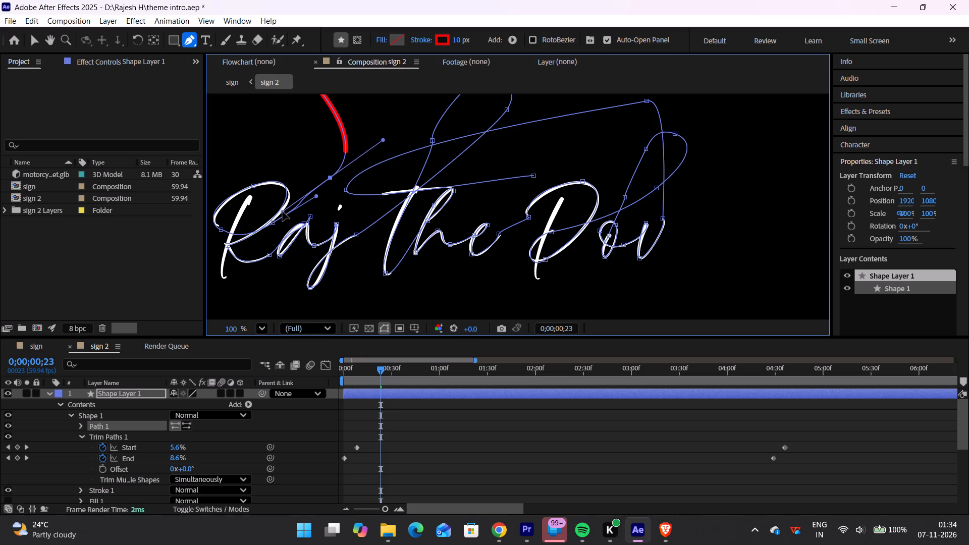
{"action": "left_click_drag", "start_coordinate": [283, 211], "coordinate": [293, 209]}
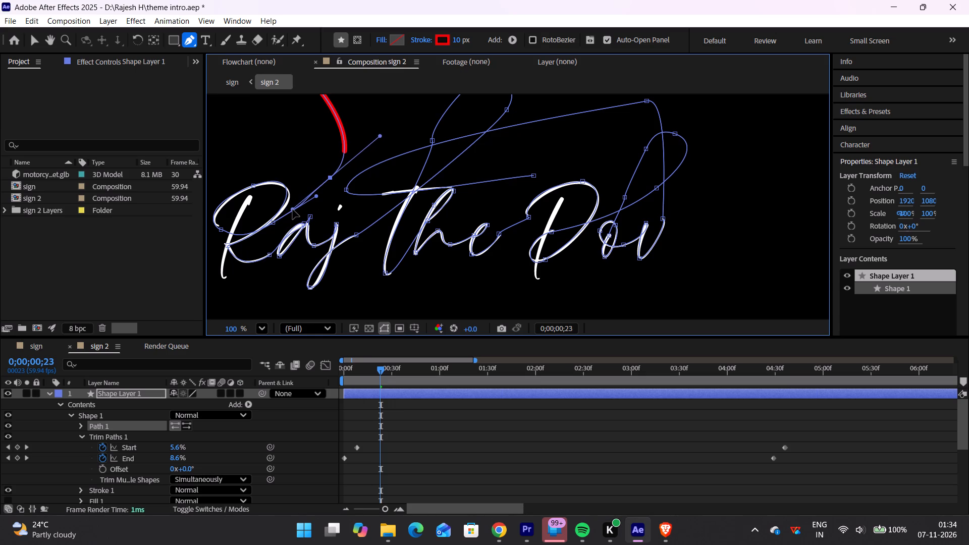
Preview the sign 2 animation from the start to about 0;00;04;59 and scrub back to check the reshaped stroke.
{"action": "left_click_drag", "start_coordinate": [381, 363], "coordinate": [362, 363]}
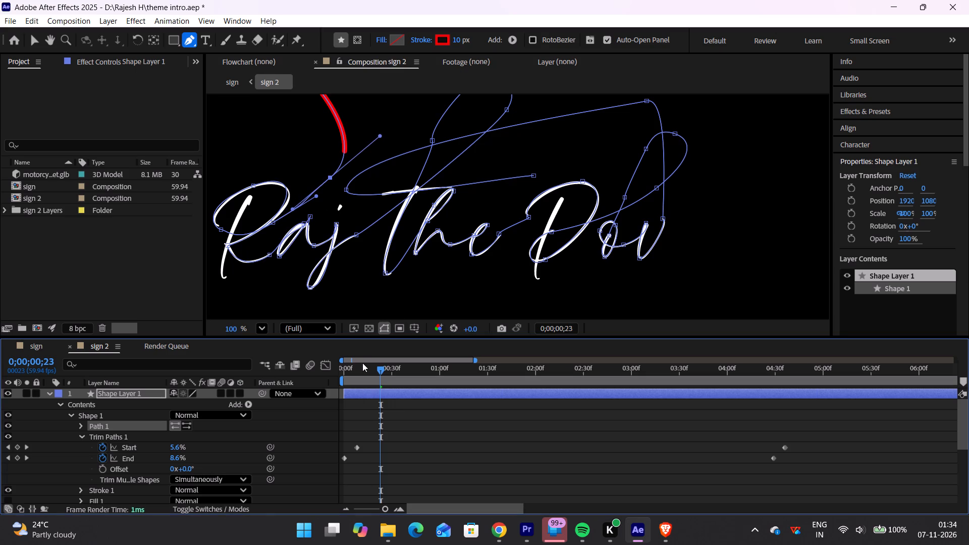
{"action": "left_click_drag", "start_coordinate": [362, 363], "coordinate": [318, 359]}
{"action": "left_click_drag", "start_coordinate": [373, 367], "coordinate": [354, 368]}
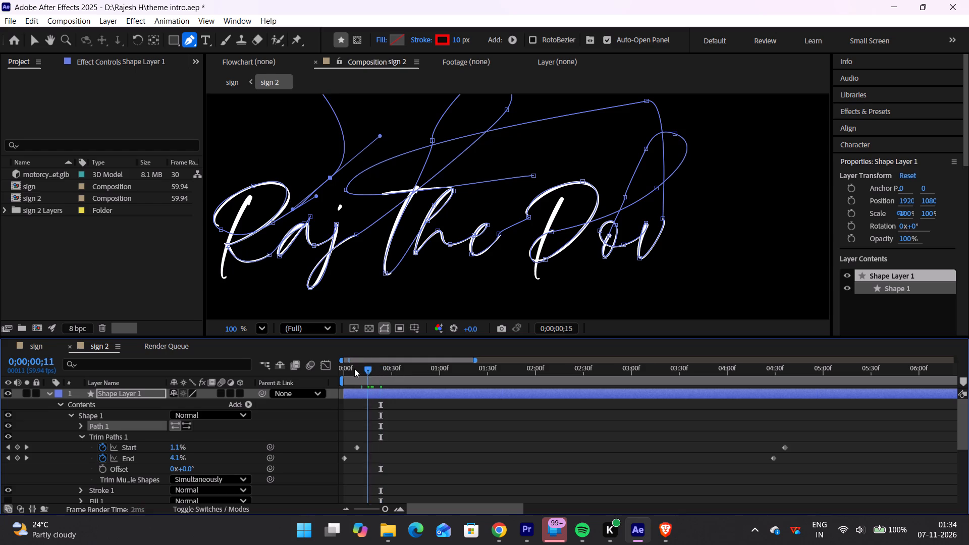
{"action": "left_click_drag", "start_coordinate": [354, 368], "coordinate": [314, 369]}
{"action": "key", "text": "space"}
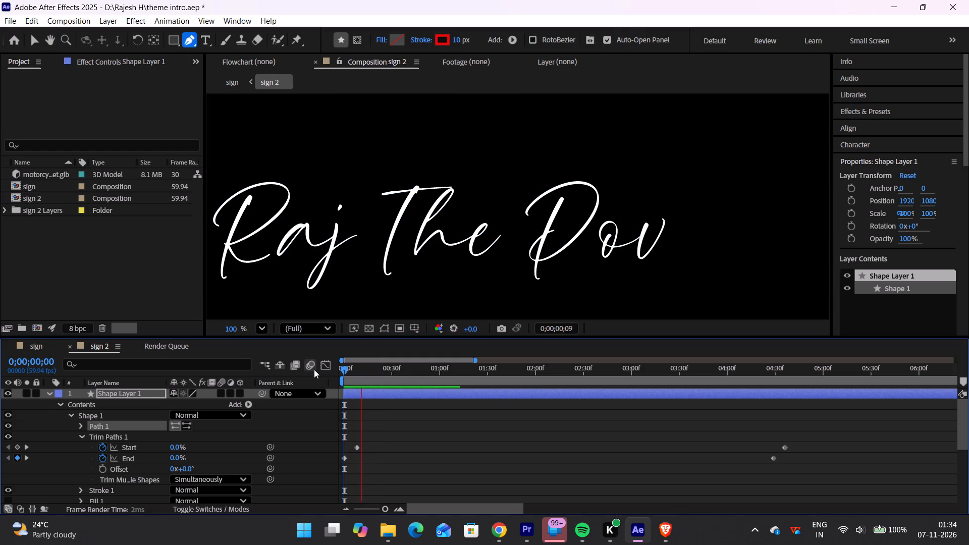
{"action": "scroll", "coordinate": [479, 276], "scroll_direction": "down", "scroll_amount": 4, "text": "ctrl"}
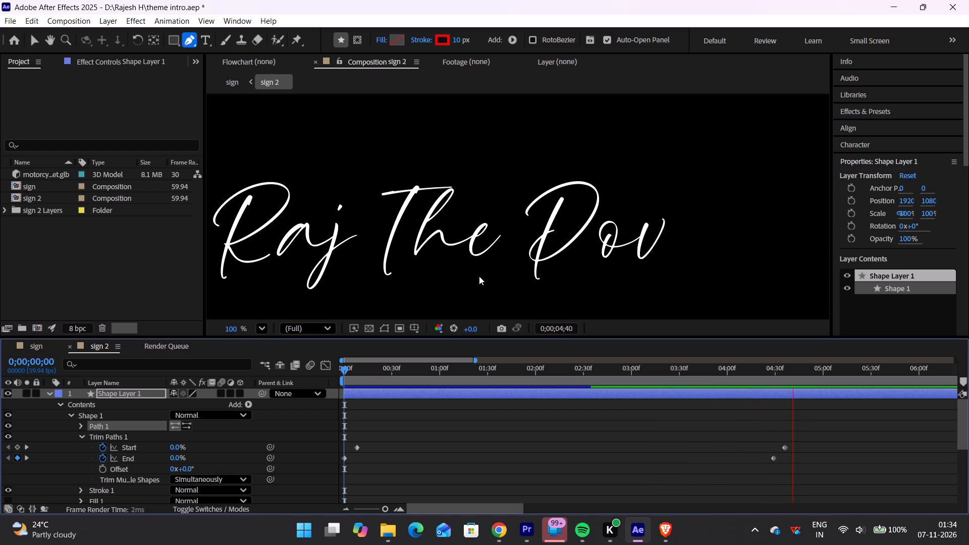
{"action": "key", "text": "space"}
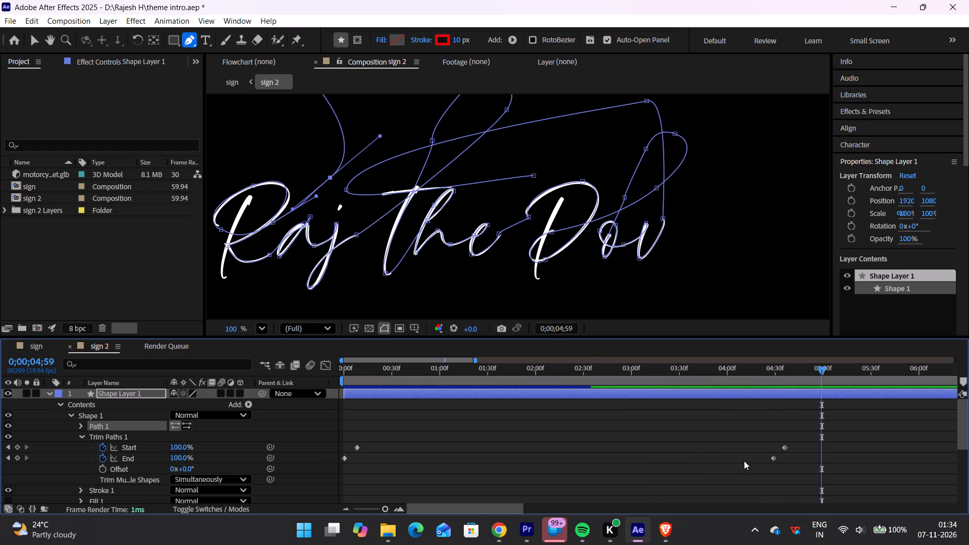
{"action": "left_click_drag", "start_coordinate": [820, 369], "coordinate": [360, 418]}
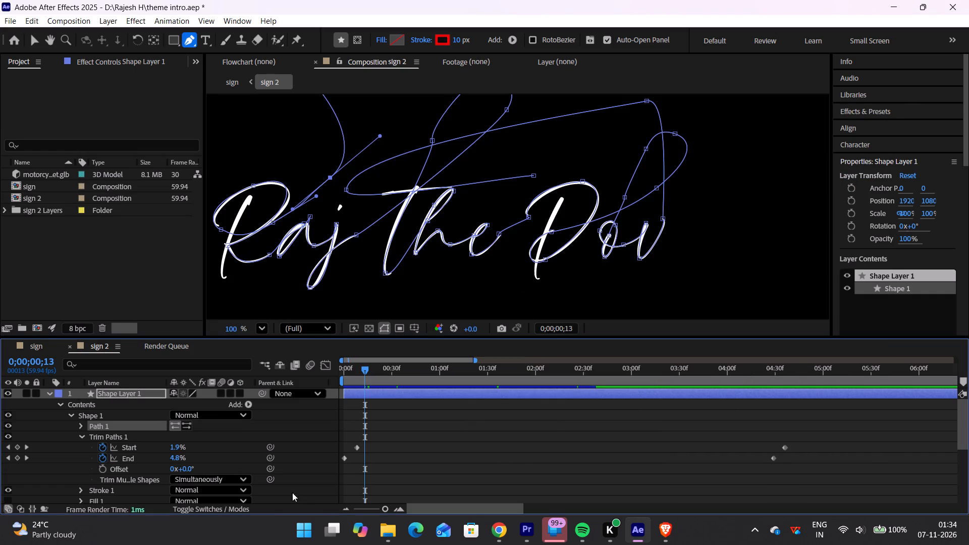
Collapse Shape Layer 1 and pre-compose it into a composition named "path".
{"action": "left_click", "coordinate": [72, 414]}
{"action": "left_click", "coordinate": [47, 391]}
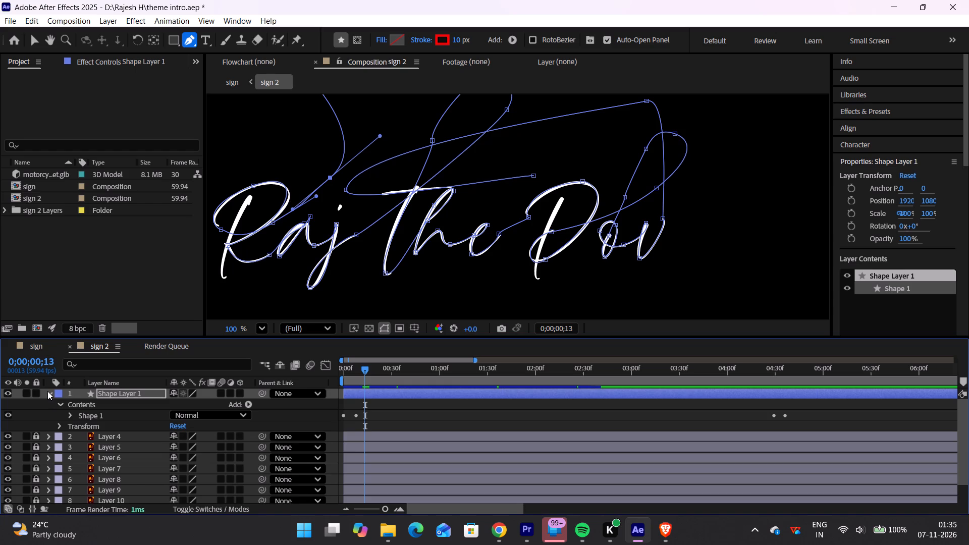
{"action": "left_click", "coordinate": [129, 394]}
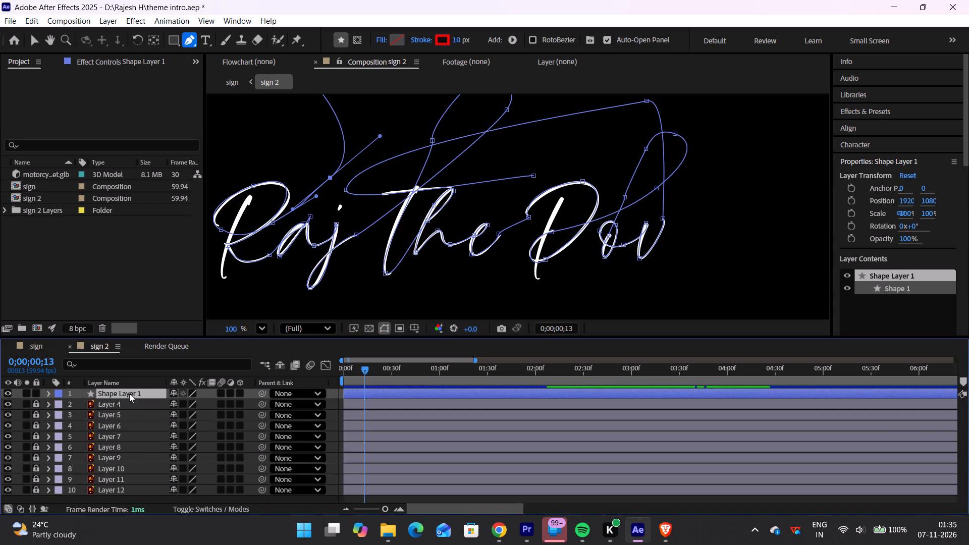
{"action": "key", "text": "ctrl+shift+n"}
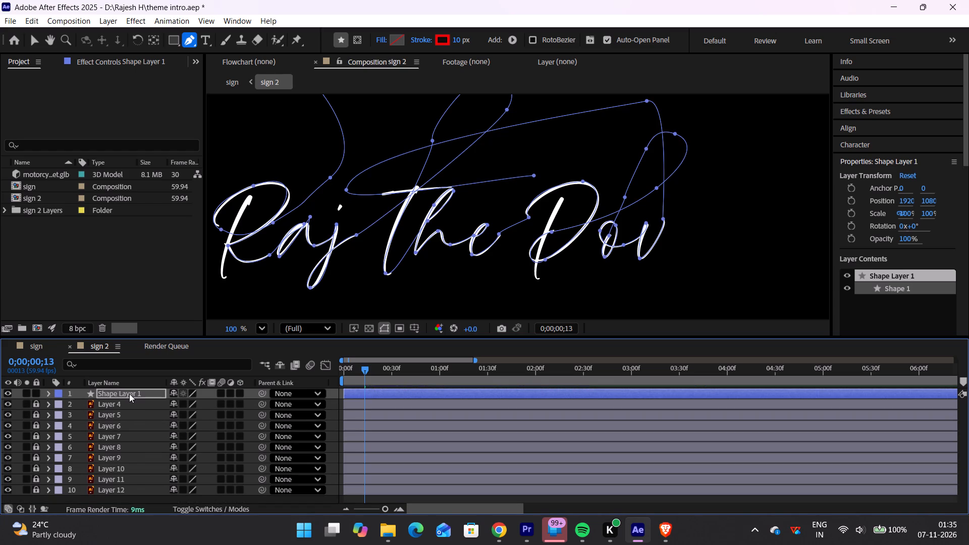
{"action": "key", "text": "ctrl+shift+c"}
{"action": "type", "text": "path"}
{"action": "key", "text": "Return"}
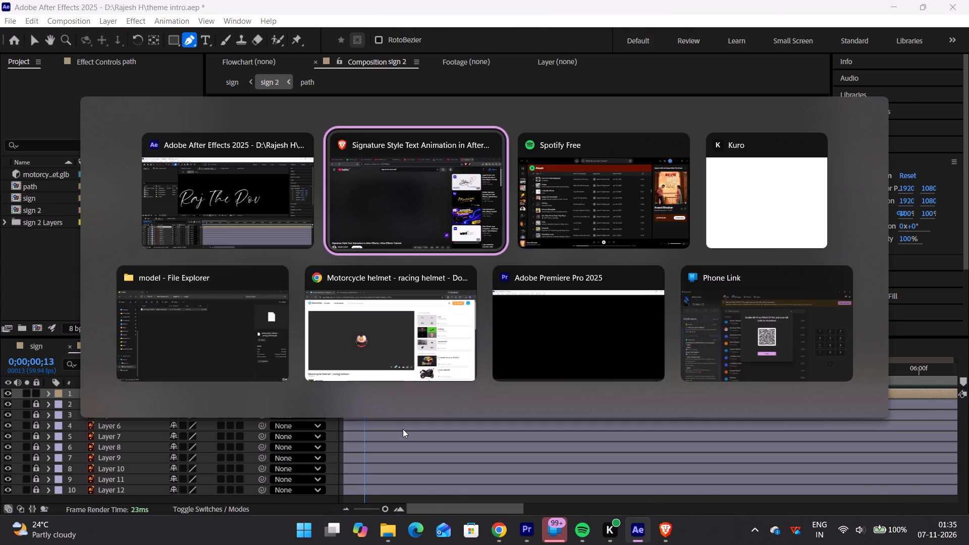
Switch to Brave and skip the tutorial ahead to the "Animating the letters" section at about 3:40.
{"action": "key", "text": "space"}
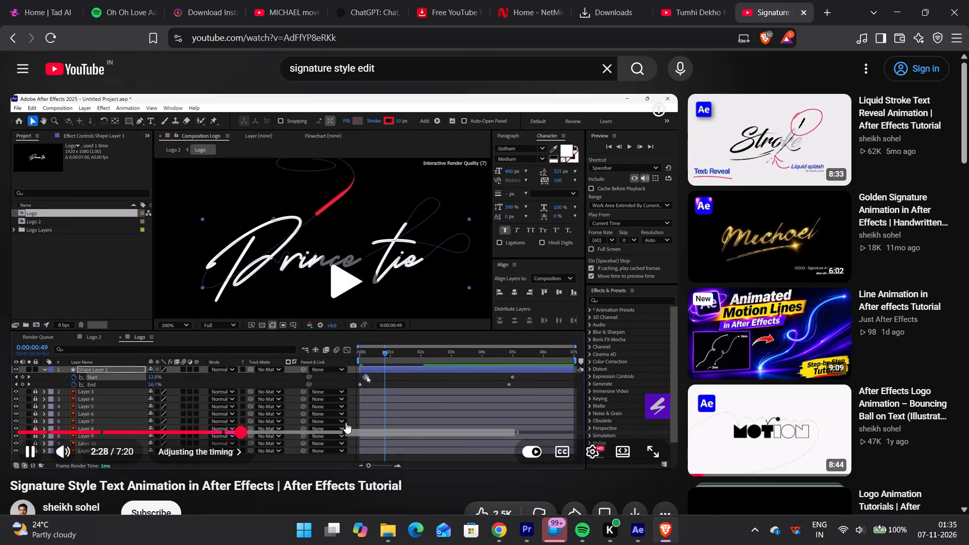
{"action": "left_click_drag", "start_coordinate": [317, 436], "coordinate": [349, 430]}
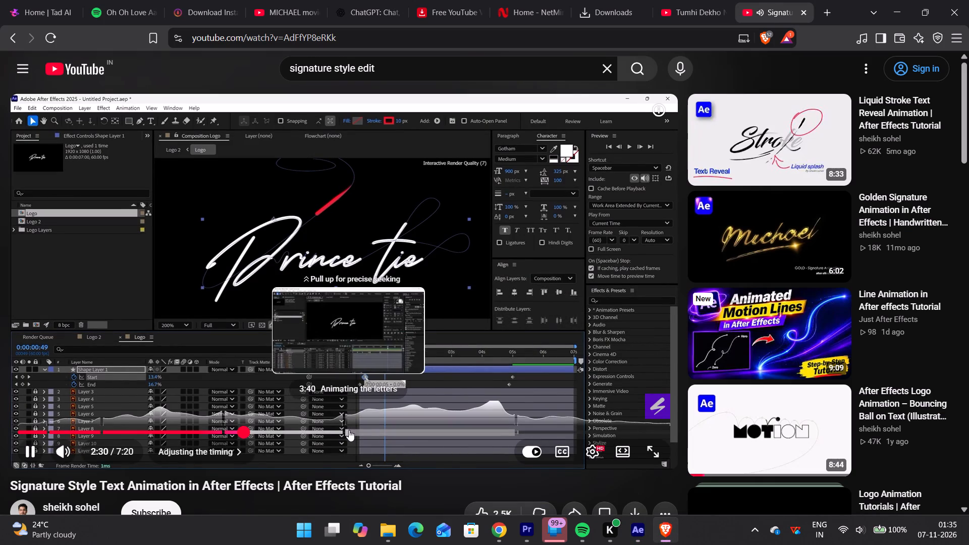
{"action": "left_click_drag", "start_coordinate": [349, 430], "coordinate": [349, 430]}
{"action": "left_click", "coordinate": [349, 430]}
{"action": "key", "text": "space"}
{"action": "key", "text": "space"}
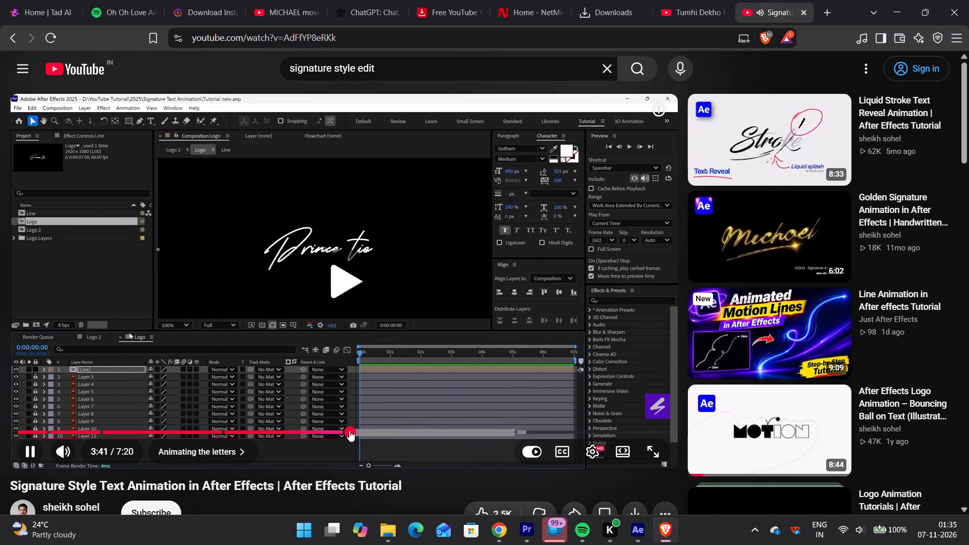
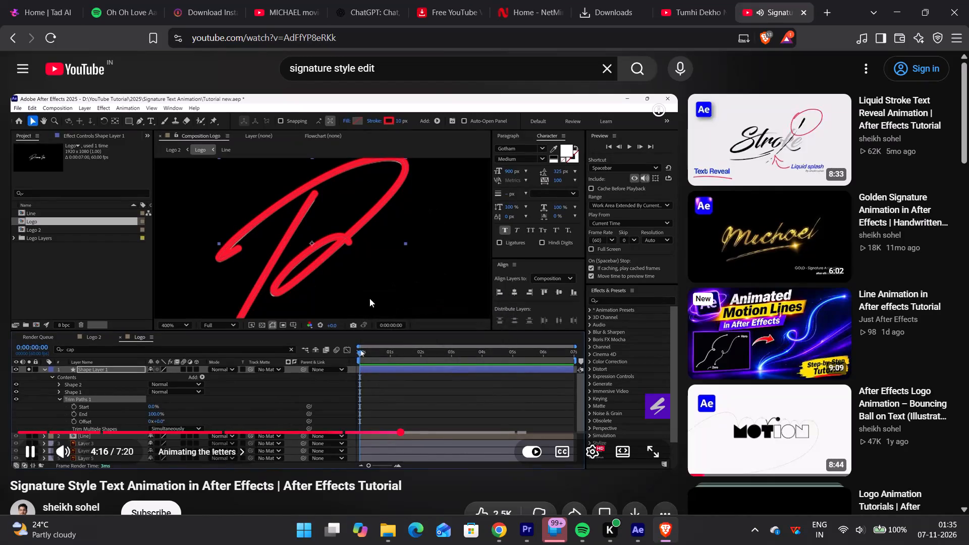
Pause the signature animation tutorial at about 4:16, in the "Animating the letters" section.
{"action": "left_click", "coordinate": [333, 325]}
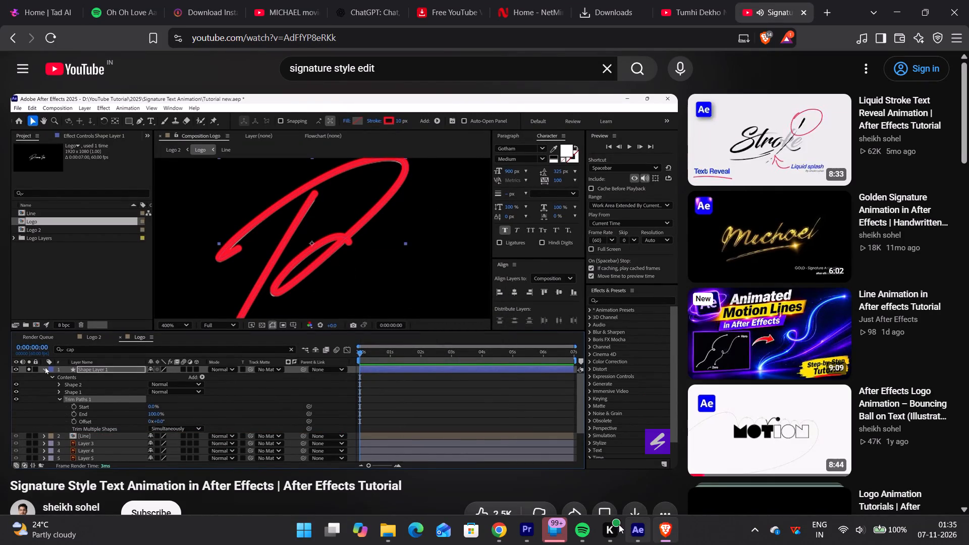